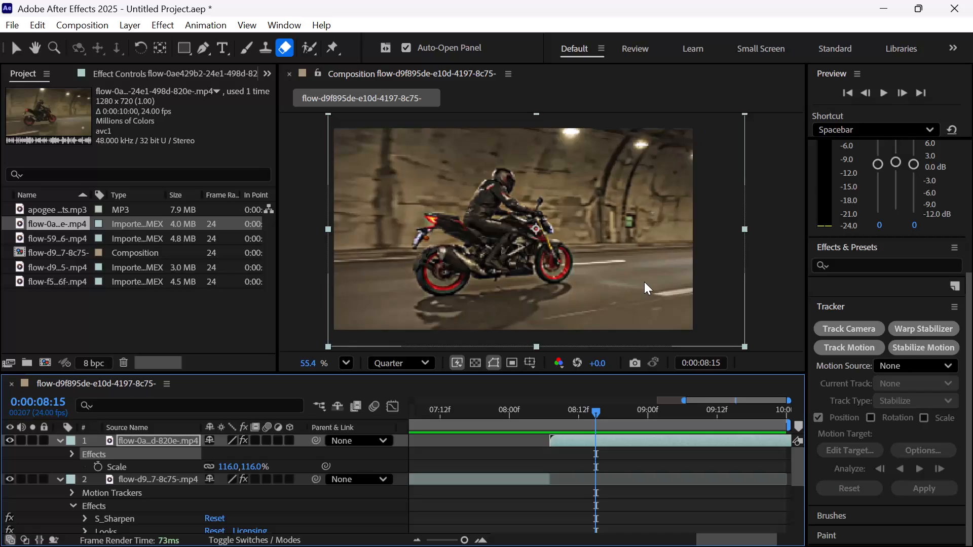
Play back the cut between the dark street clip and the tunnel clip several times to examine the transition.
{"action": "key", "text": "space"}
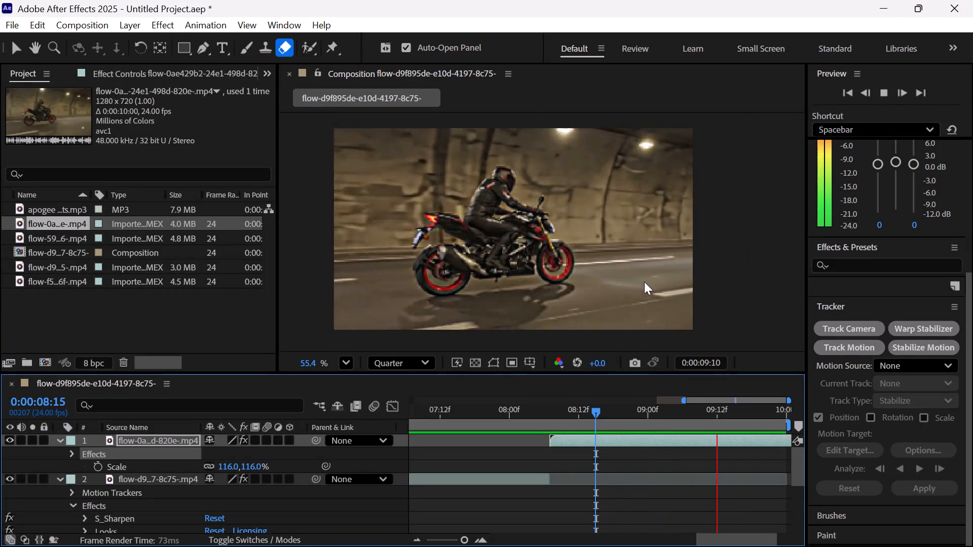
{"action": "key", "text": "space"}
{"action": "key", "text": "space"}
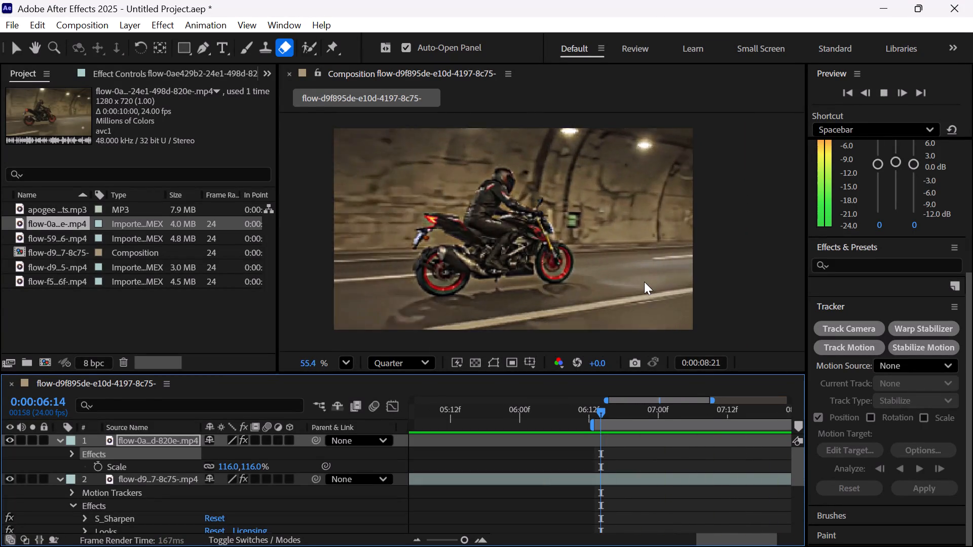
{"action": "key", "text": "space"}
{"action": "key", "text": "space"}
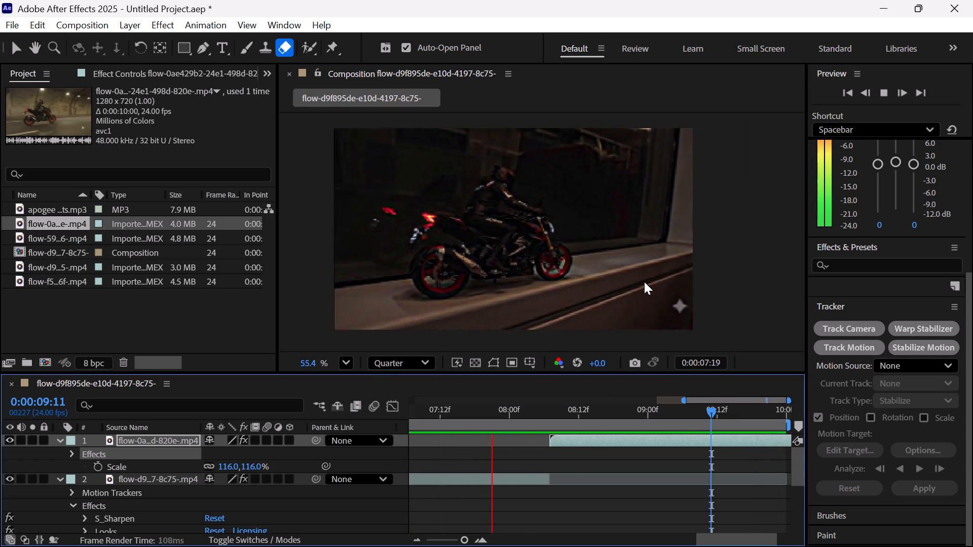
{"action": "key", "text": "space"}
{"action": "key", "text": "space"}
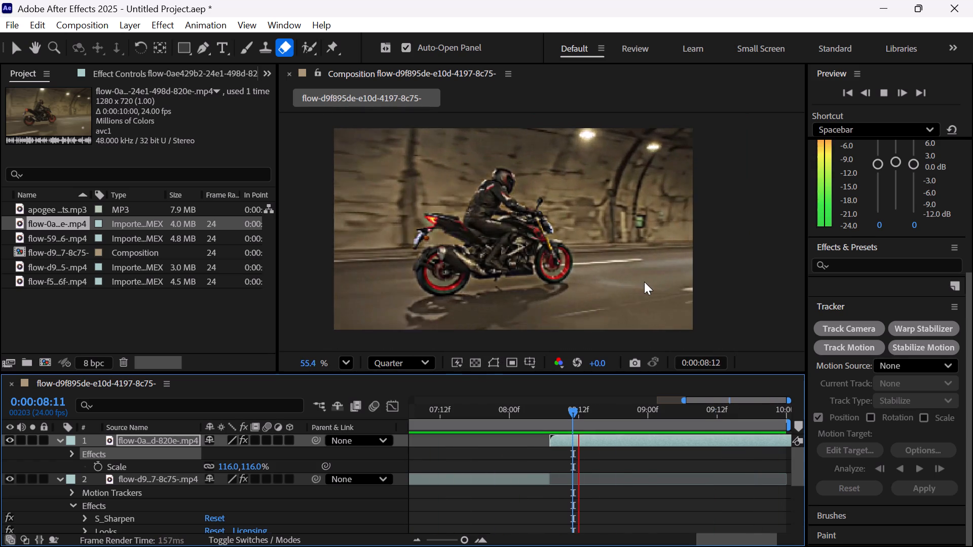
{"action": "key", "text": "space"}
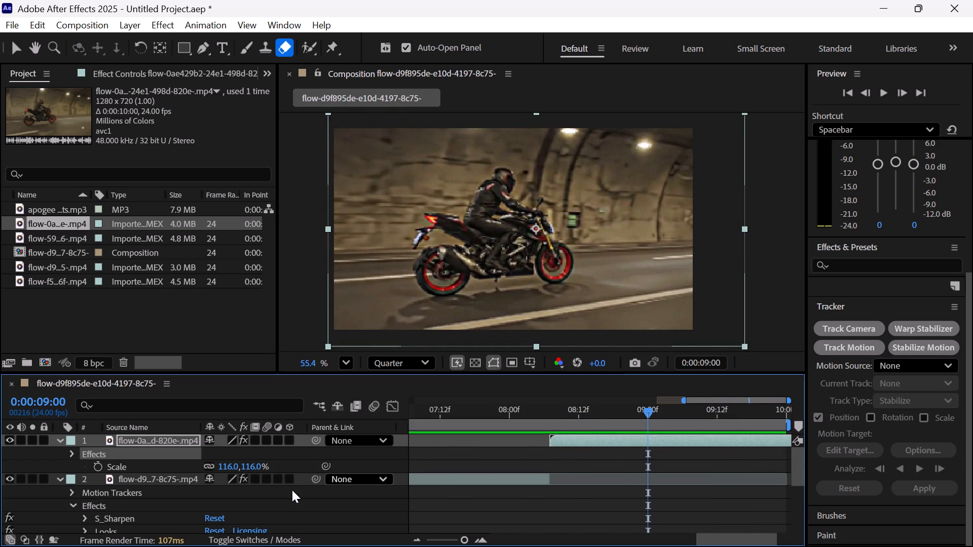
Set the tunnel motorcycle layer's Scale to 120%.
{"action": "left_click", "coordinate": [229, 466]}
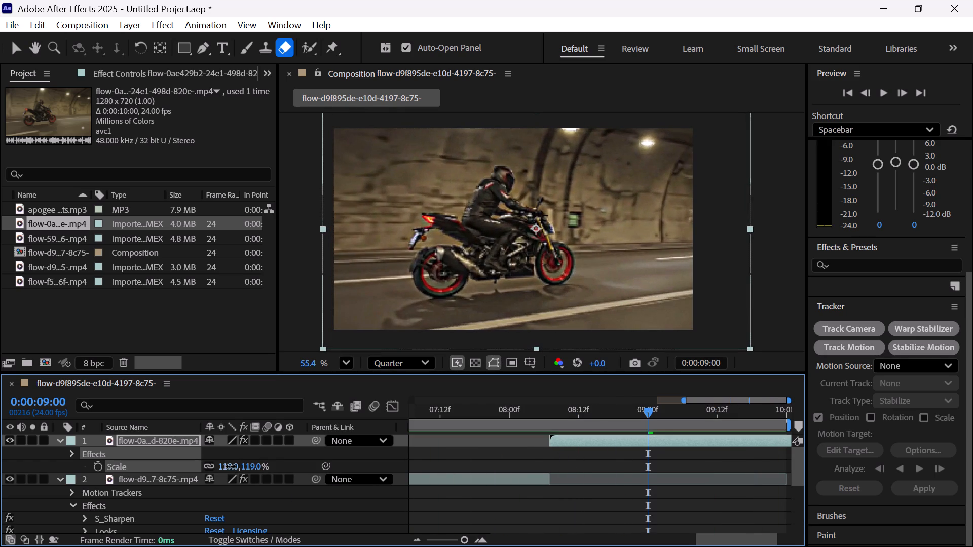
Reposition the tunnel layer in the frame so its motorcycle lines up with the previous clip's at the 0:00:08:07 cut.
{"action": "left_click_drag", "start_coordinate": [579, 266], "coordinate": [589, 265]}
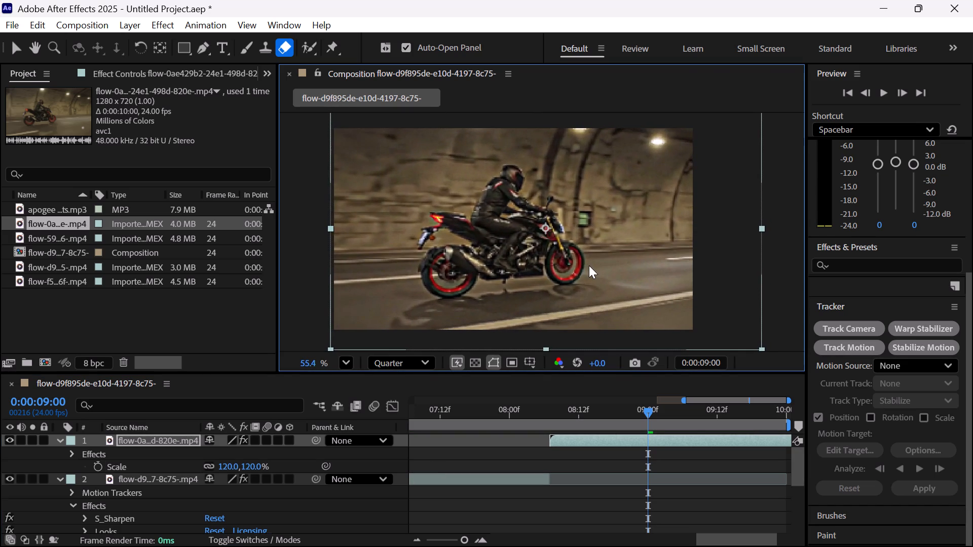
{"action": "left_click_drag", "start_coordinate": [647, 414], "coordinate": [596, 421]}
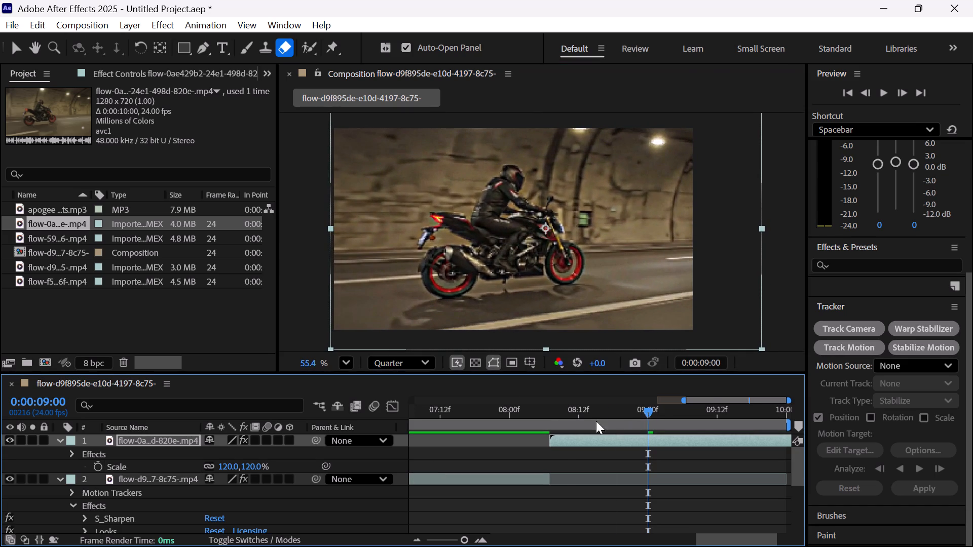
{"action": "left_click_drag", "start_coordinate": [596, 421], "coordinate": [546, 428]}
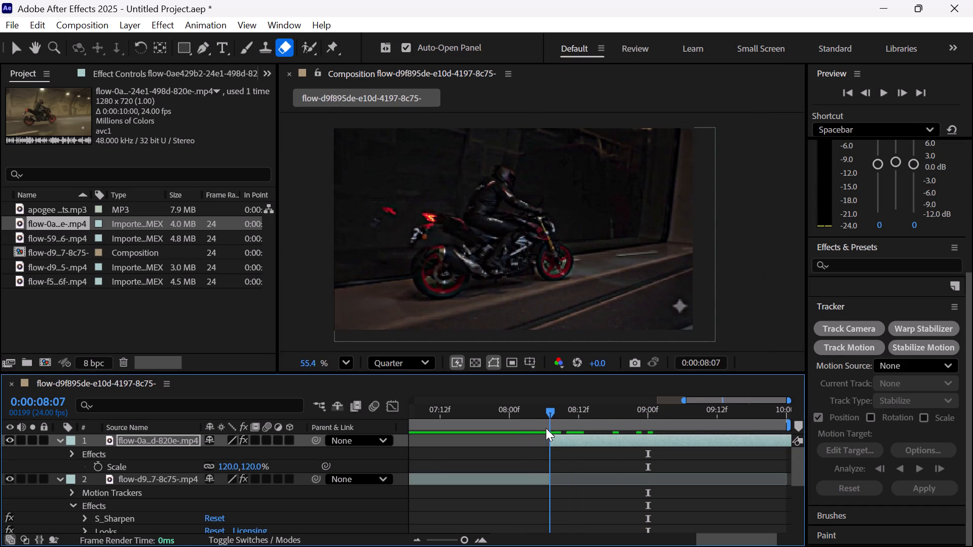
{"action": "left_click_drag", "start_coordinate": [546, 428], "coordinate": [546, 426]}
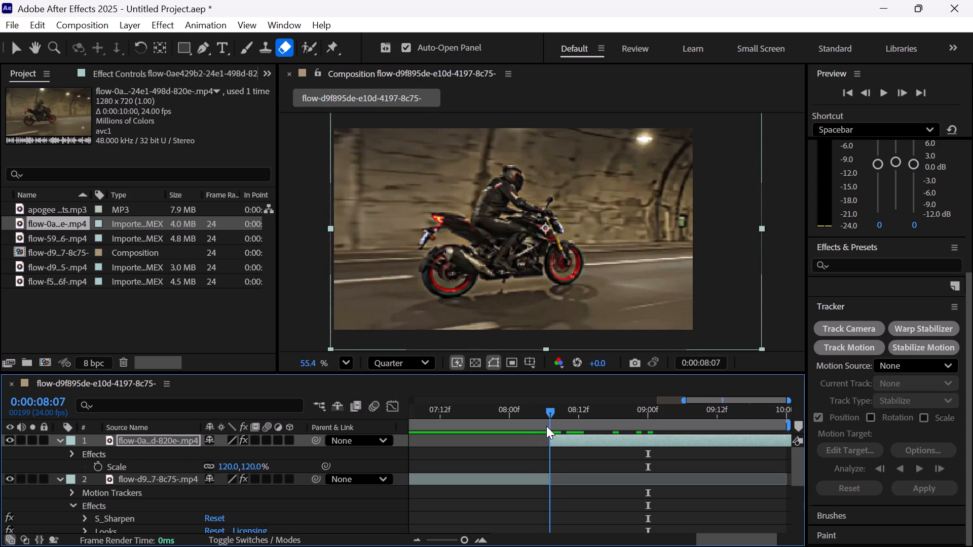
{"action": "left_click_drag", "start_coordinate": [546, 426], "coordinate": [546, 425]}
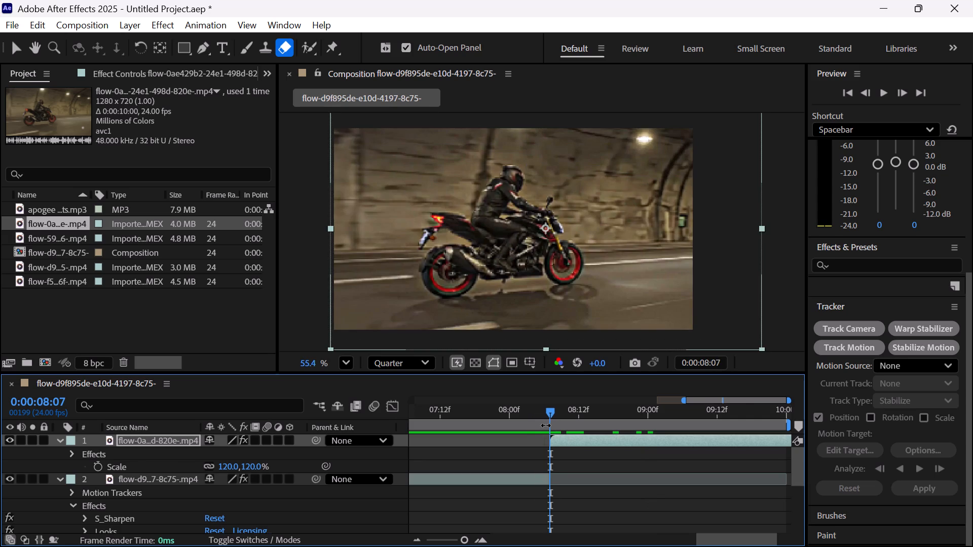
{"action": "left_click", "coordinate": [535, 298]}
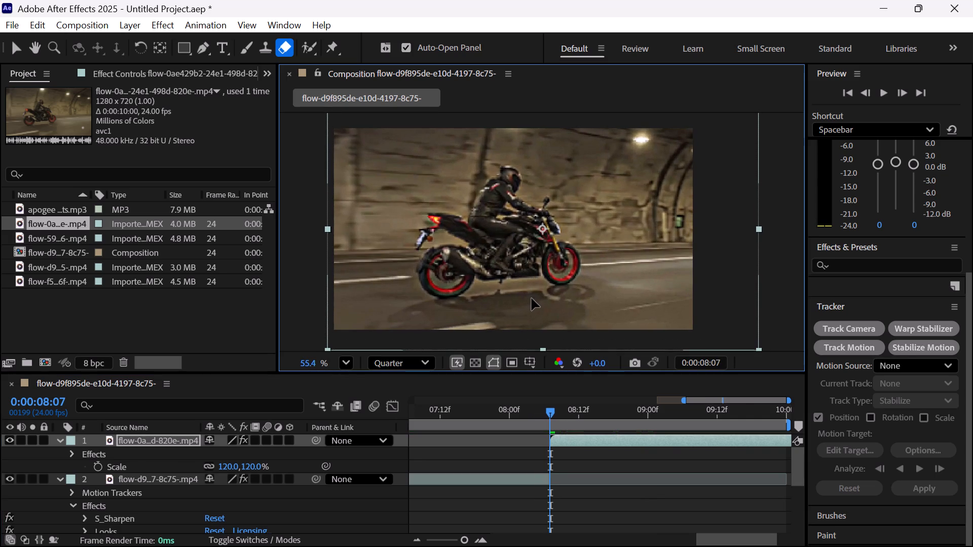
Preview the cut from 0:00:07:17 and nudge the tunnel layer slightly left to align its motorcycle with the previous clip's.
{"action": "left_click_drag", "start_coordinate": [550, 409], "coordinate": [469, 428]}
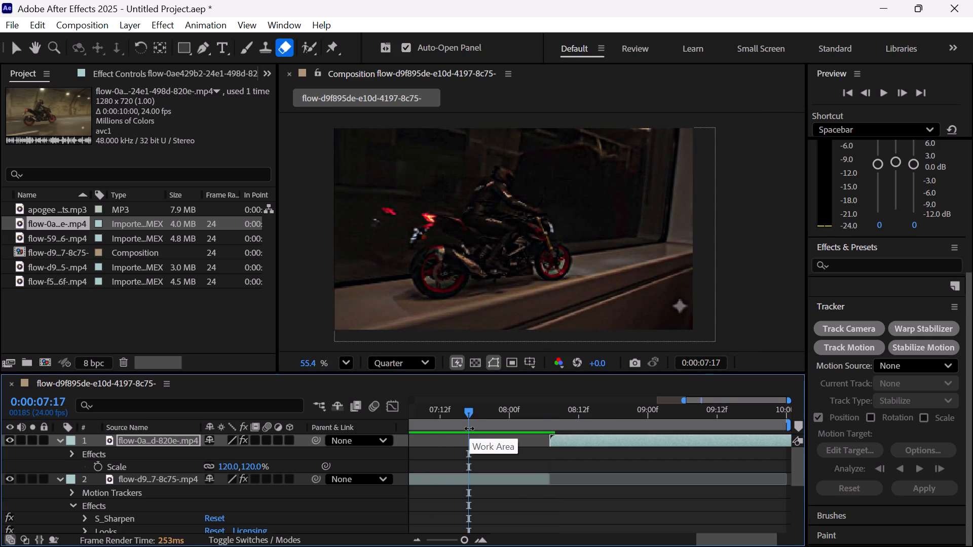
{"action": "key", "text": "space"}
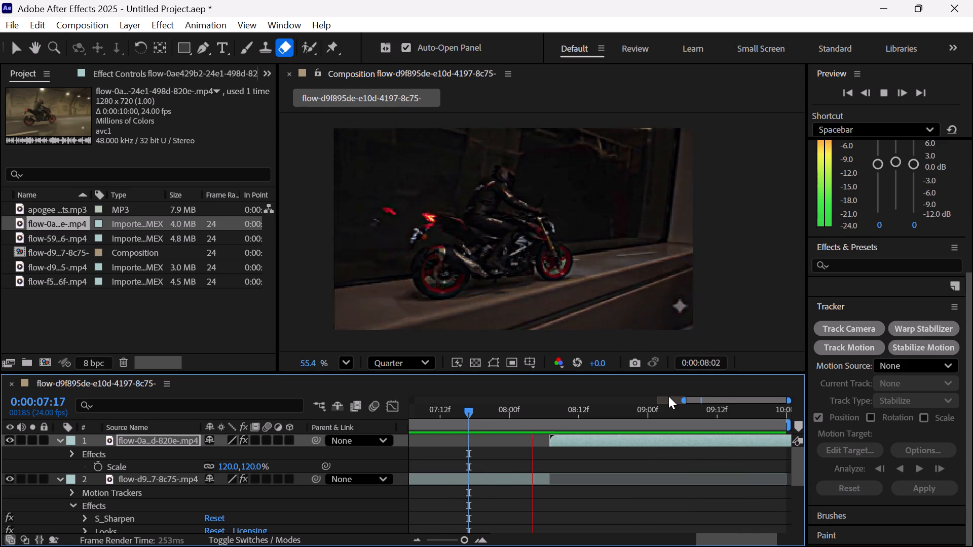
{"action": "key", "text": "space"}
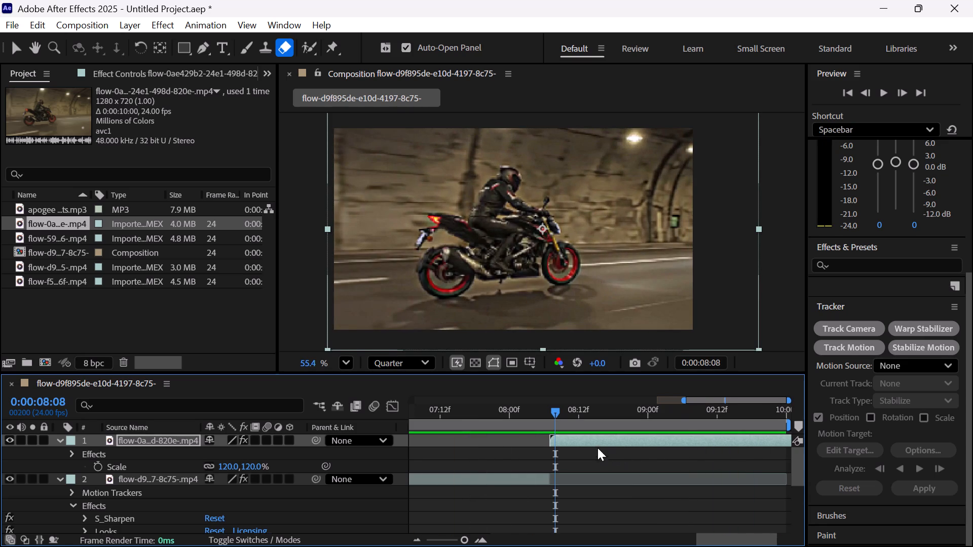
{"action": "left_click", "coordinate": [563, 262]}
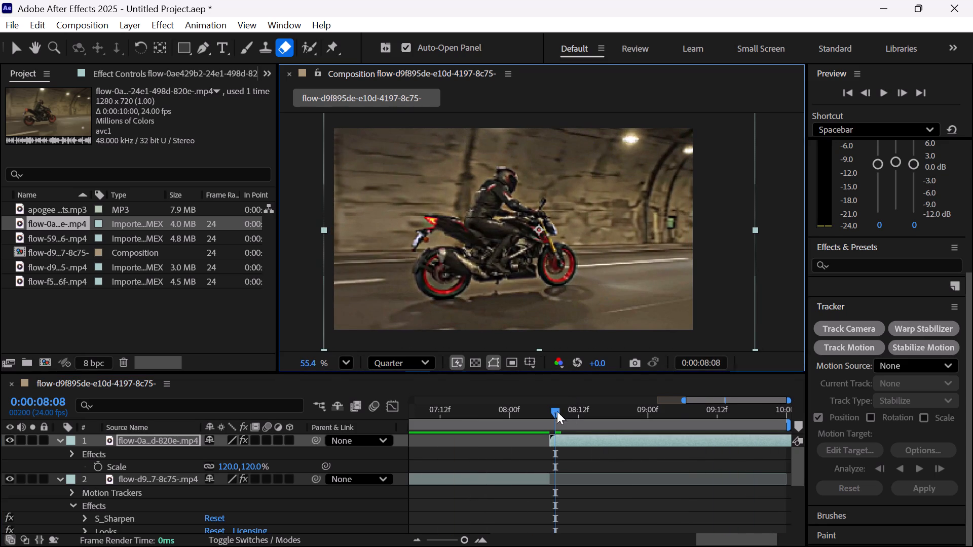
Move the cut at 0:00:08:07 two frames later by extending layer 2's end and shifting the tunnel layer to start there.
{"action": "left_click_drag", "start_coordinate": [556, 411], "coordinate": [554, 408]}
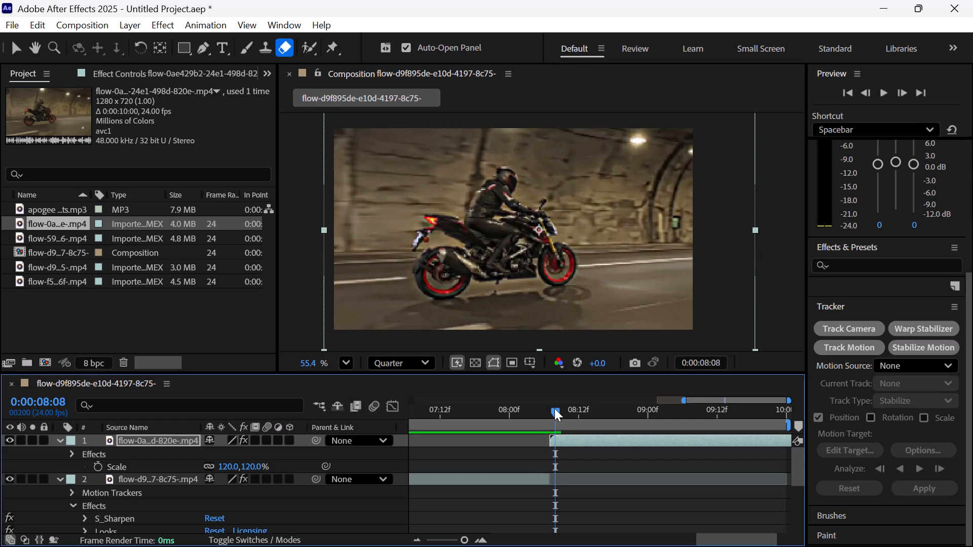
{"action": "left_click_drag", "start_coordinate": [554, 408], "coordinate": [549, 412]}
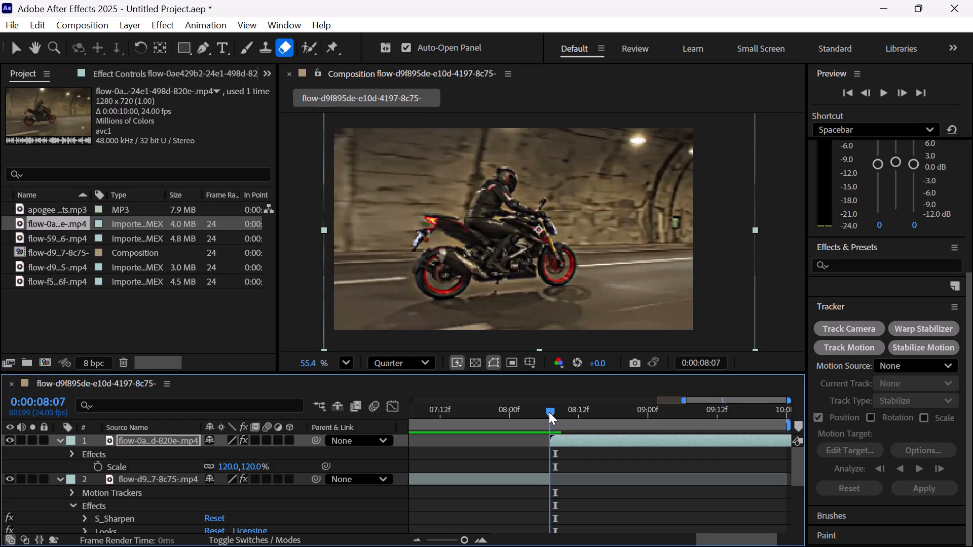
{"action": "left_click_drag", "start_coordinate": [549, 412], "coordinate": [545, 411]}
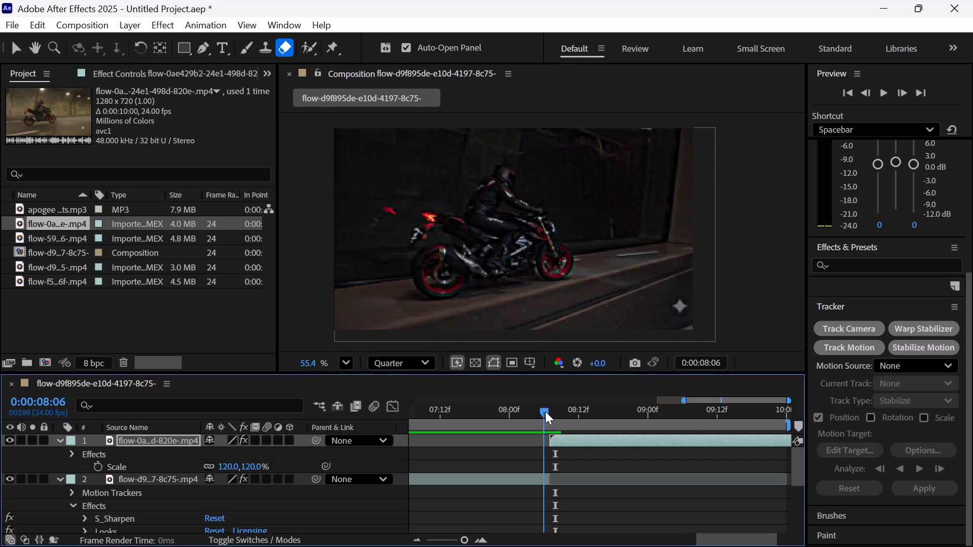
{"action": "left_click_drag", "start_coordinate": [545, 411], "coordinate": [544, 411]}
{"action": "left_click_drag", "start_coordinate": [544, 411], "coordinate": [548, 410]}
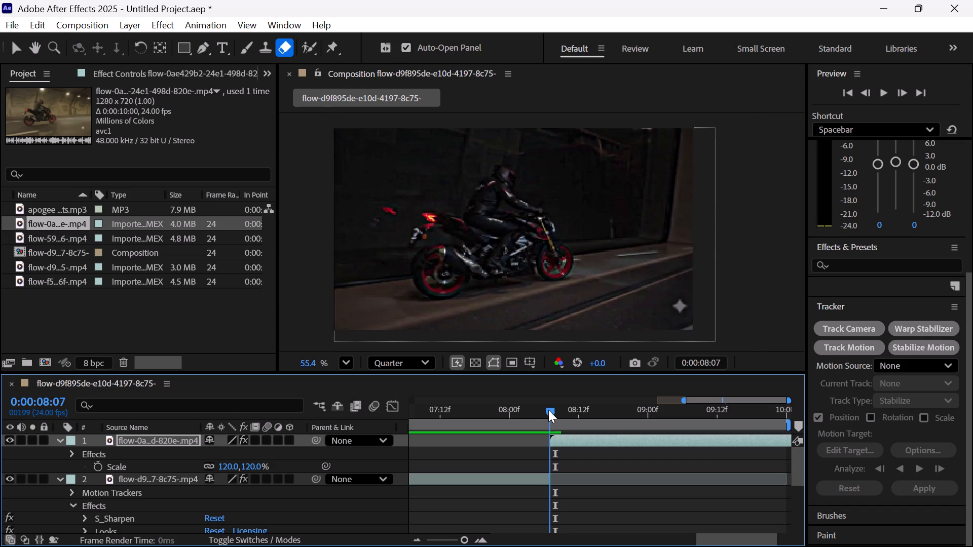
{"action": "left_click_drag", "start_coordinate": [548, 410], "coordinate": [549, 409]}
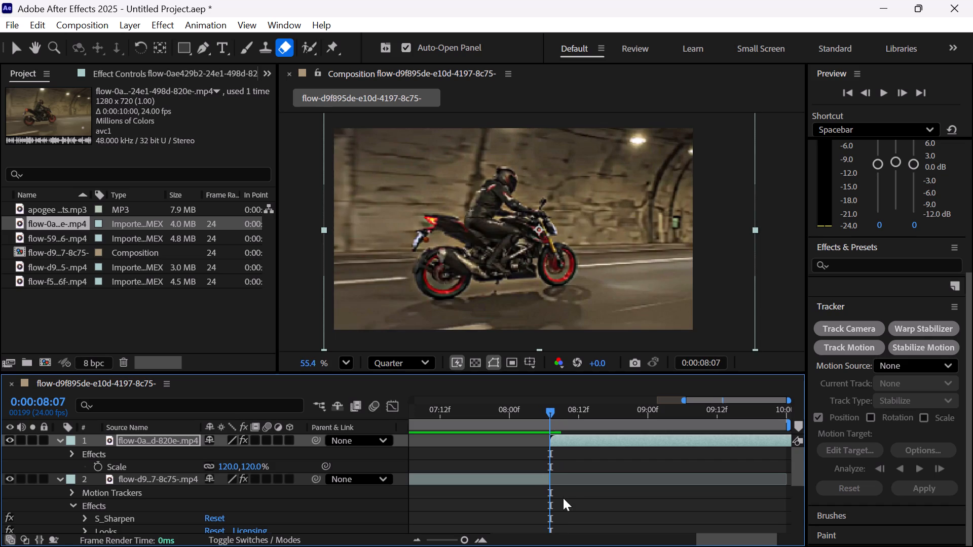
{"action": "left_click_drag", "start_coordinate": [551, 480], "coordinate": [556, 479]}
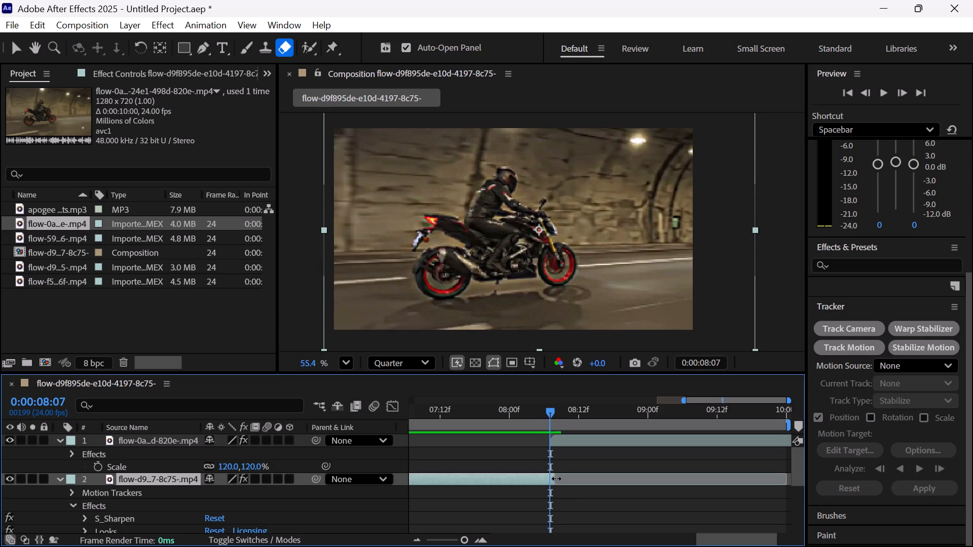
{"action": "left_click_drag", "start_coordinate": [556, 479], "coordinate": [564, 480]}
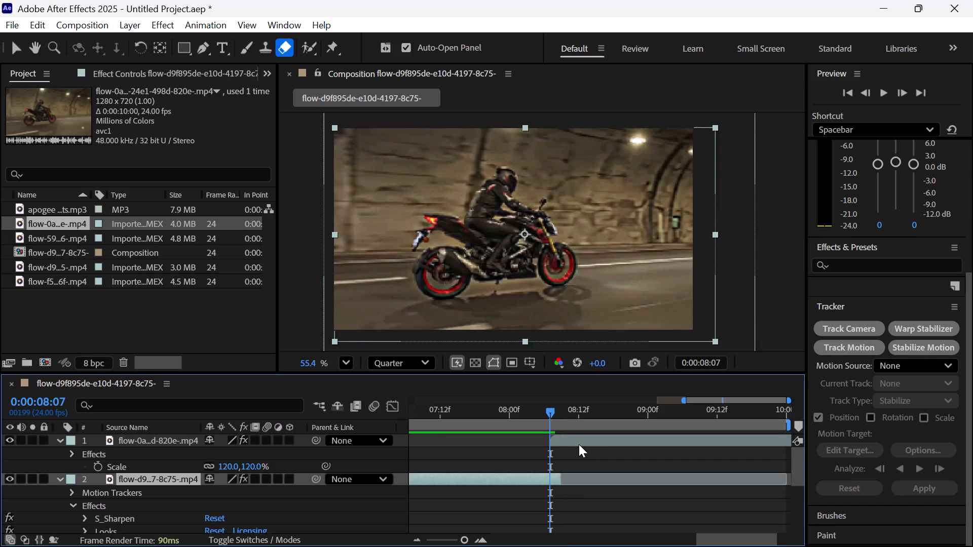
{"action": "left_click_drag", "start_coordinate": [574, 438], "coordinate": [585, 436]}
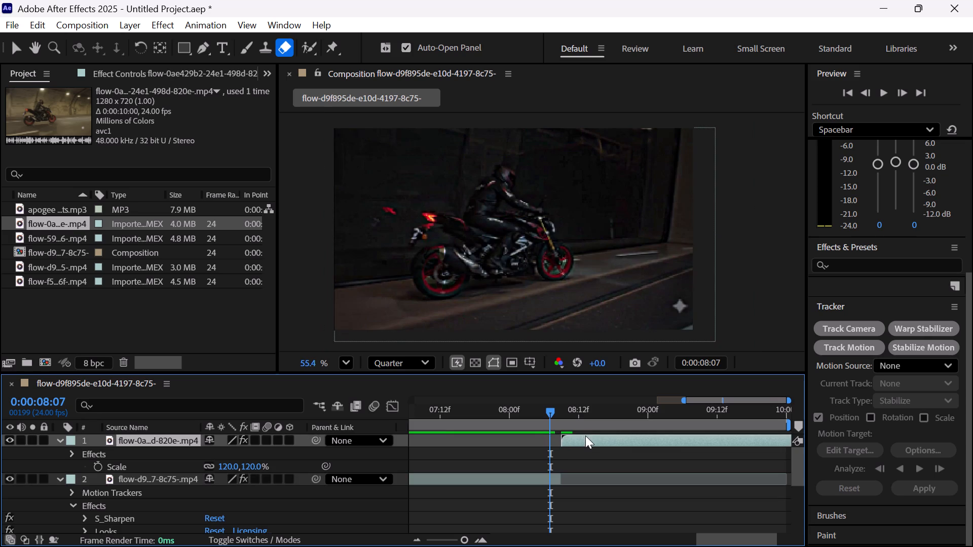
Play back the adjusted cut from 0:00:07:16 and examine the frames just before the tunnel clip begins.
{"action": "key", "text": "space"}
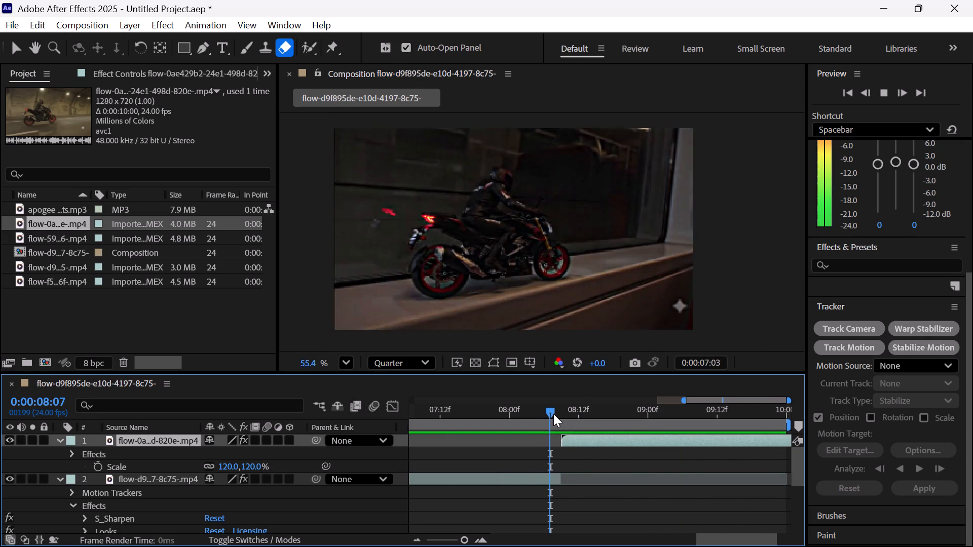
{"action": "left_click_drag", "start_coordinate": [554, 412], "coordinate": [469, 439]}
{"action": "key", "text": "space"}
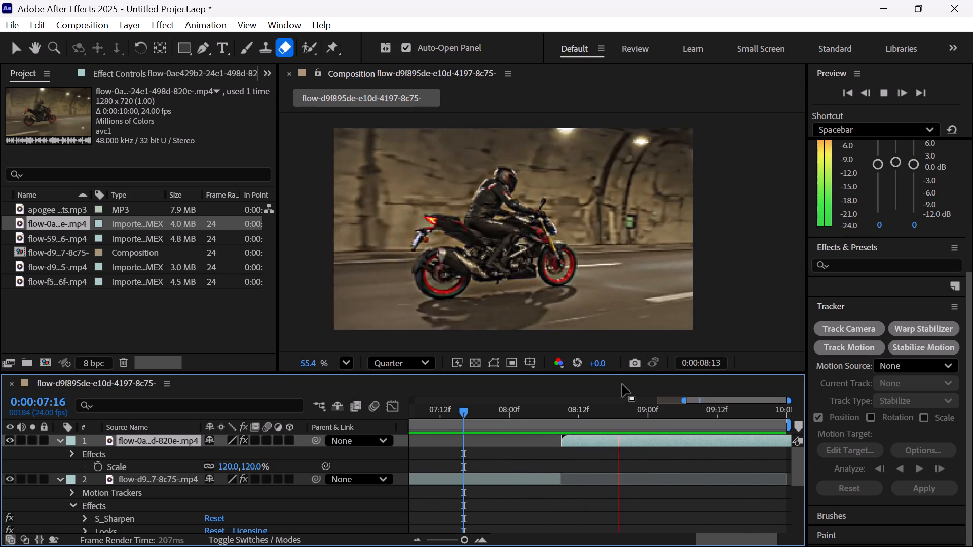
{"action": "key", "text": "space"}
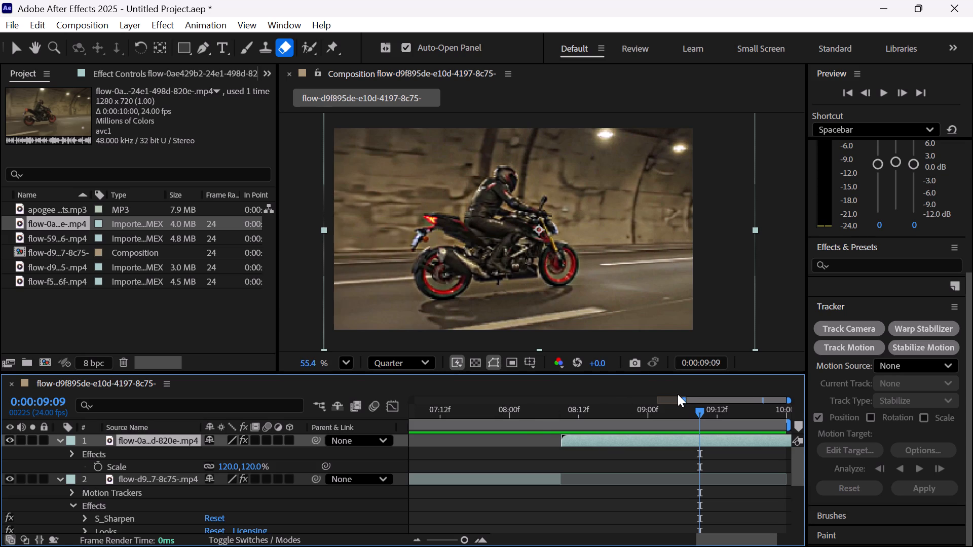
{"action": "left_click", "coordinate": [645, 441]}
{"action": "left_click_drag", "start_coordinate": [702, 411], "coordinate": [560, 437]}
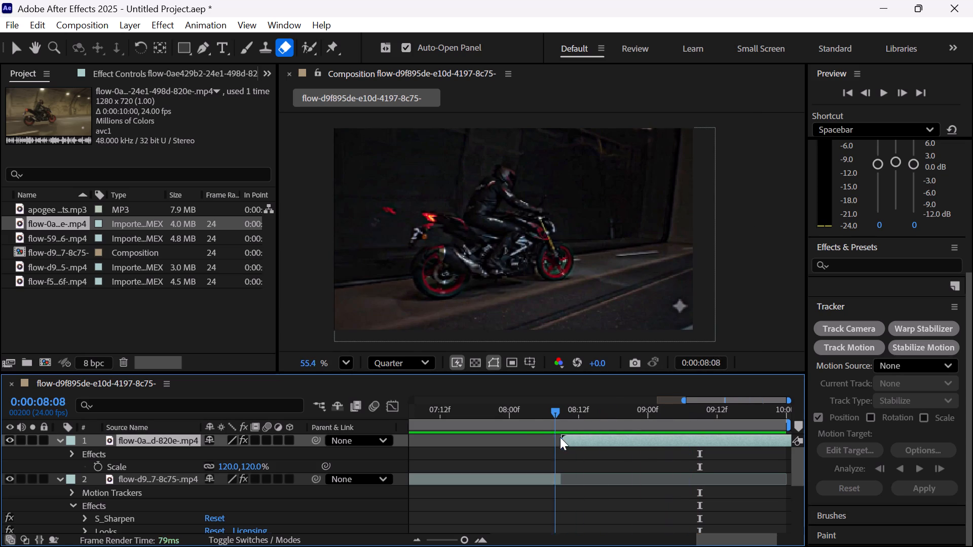
{"action": "left_click_drag", "start_coordinate": [560, 437], "coordinate": [557, 440]}
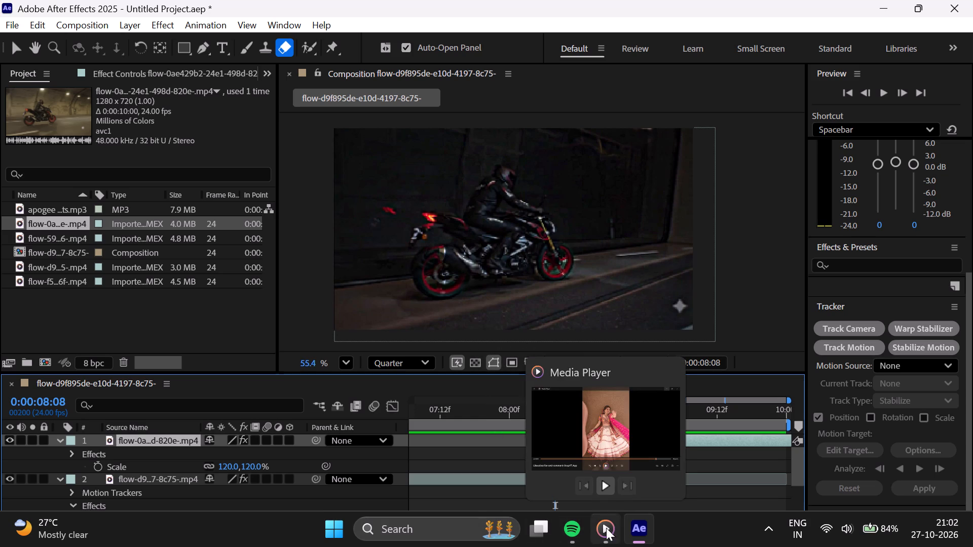
Switch to Media Player, watch the open video of the woman in the embroidered dress, and close the player.
{"action": "left_click", "coordinate": [621, 431]}
{"action": "key", "text": "space"}
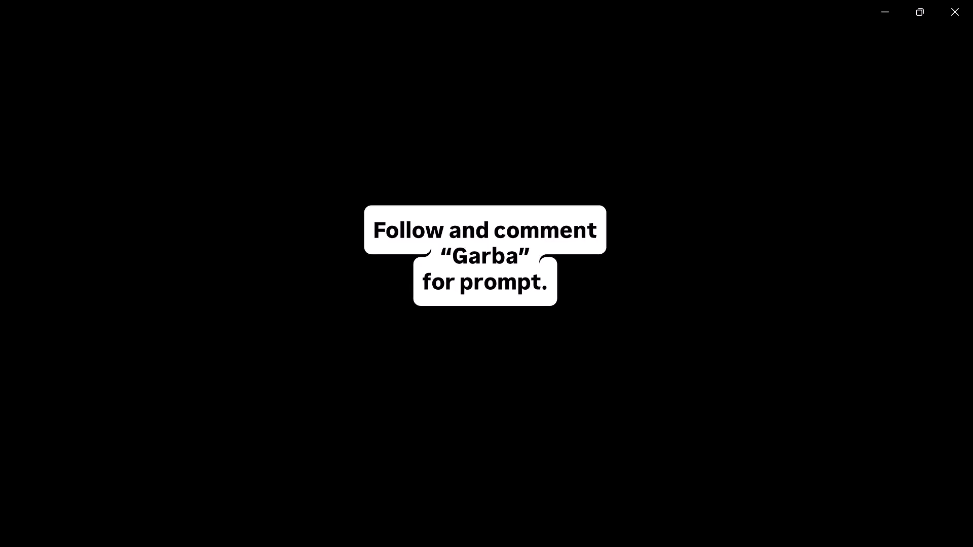
{"action": "key", "text": "space"}
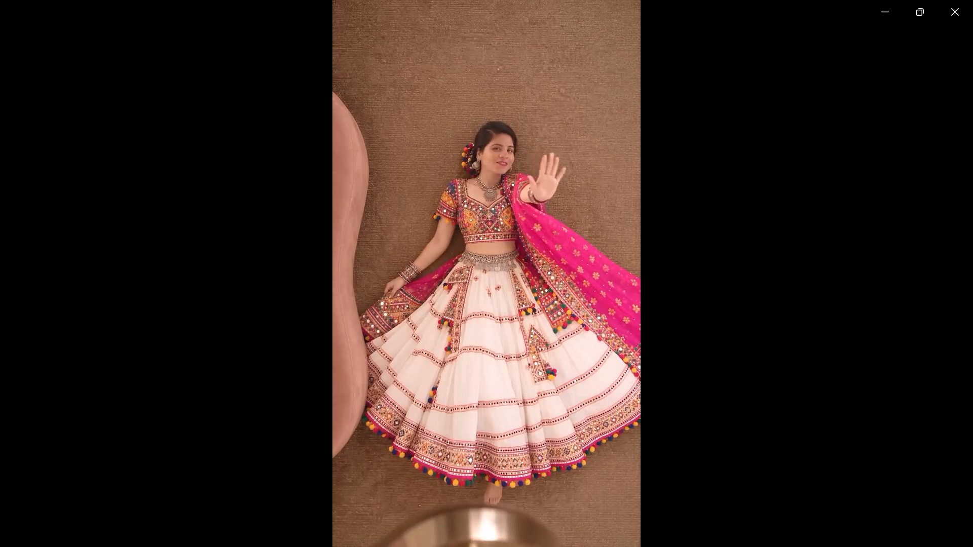
{"action": "left_click", "coordinate": [972, 0]}
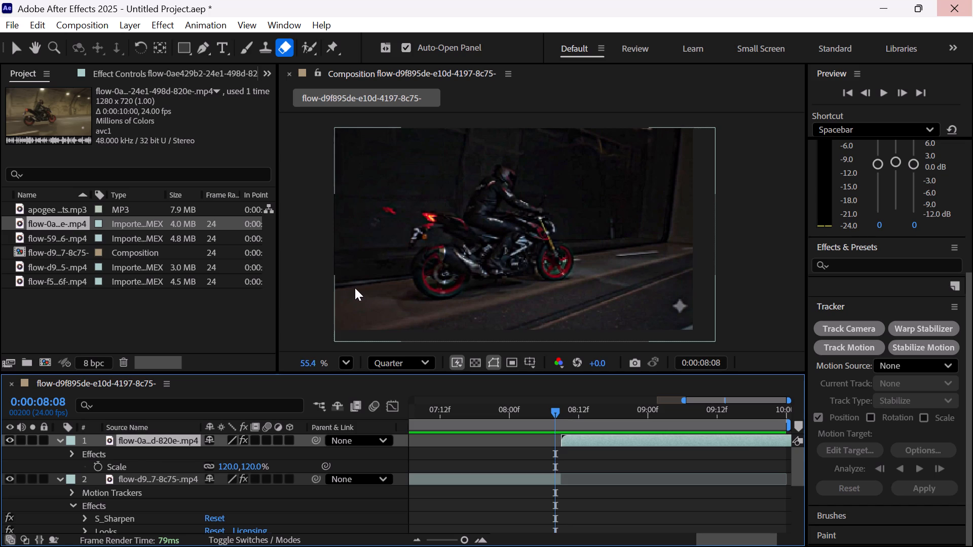
Play back the cut from 0:00:08:08 and examine the frames around the start of the tunnel clip.
{"action": "key", "text": "space"}
{"action": "key", "text": "space"}
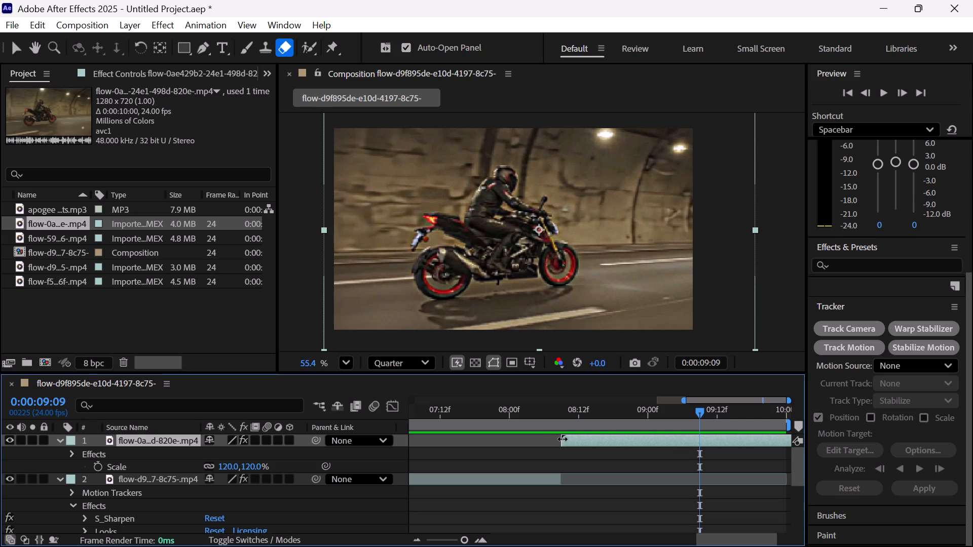
{"action": "left_click_drag", "start_coordinate": [563, 439], "coordinate": [533, 439]}
{"action": "left_click", "coordinate": [581, 439]}
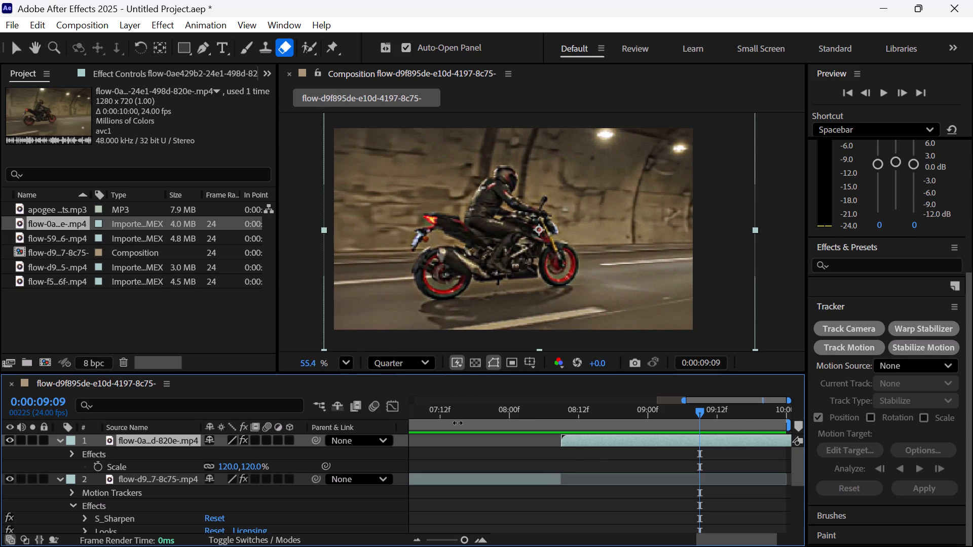
{"action": "left_click", "coordinate": [572, 440]}
{"action": "left_click_drag", "start_coordinate": [701, 411], "coordinate": [562, 450]}
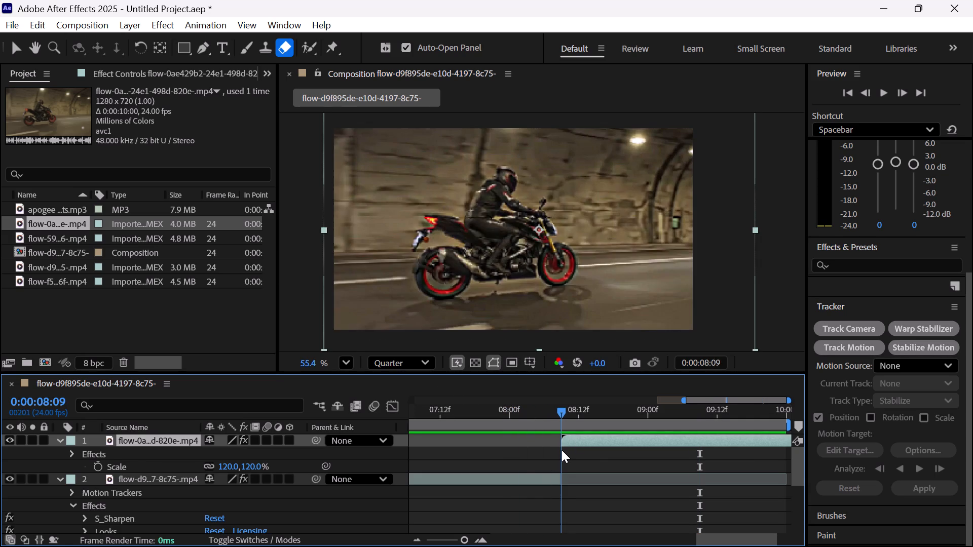
{"action": "left_click_drag", "start_coordinate": [562, 450], "coordinate": [541, 451]}
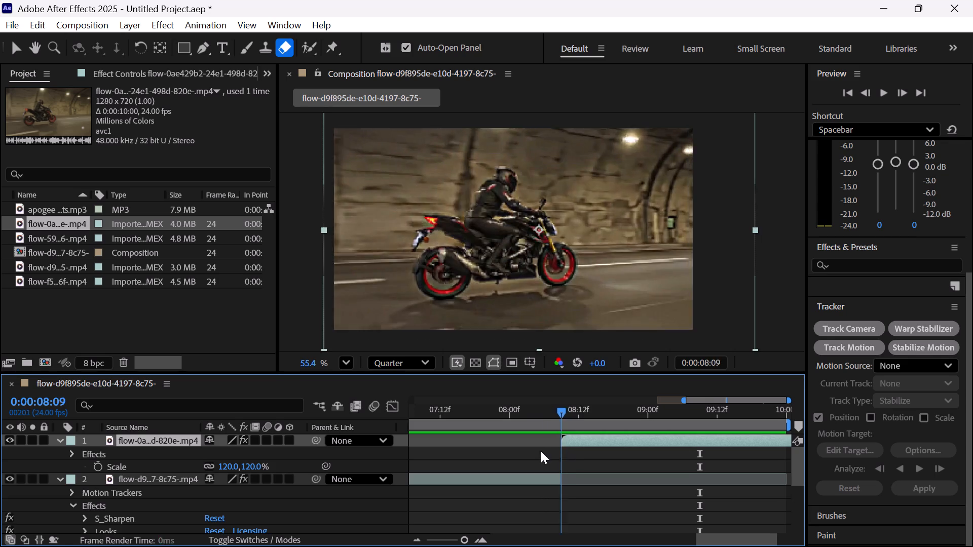
{"action": "left_click_drag", "start_coordinate": [541, 451], "coordinate": [563, 464]}
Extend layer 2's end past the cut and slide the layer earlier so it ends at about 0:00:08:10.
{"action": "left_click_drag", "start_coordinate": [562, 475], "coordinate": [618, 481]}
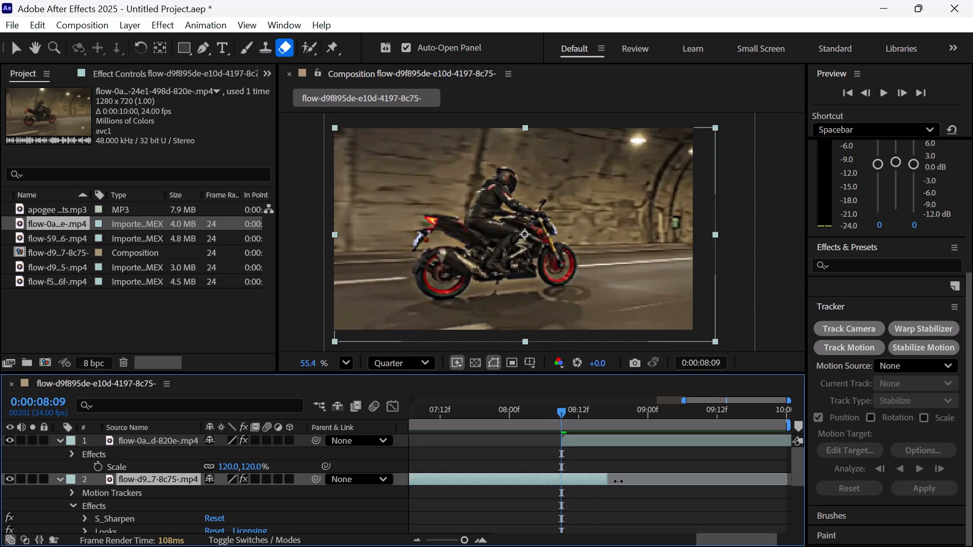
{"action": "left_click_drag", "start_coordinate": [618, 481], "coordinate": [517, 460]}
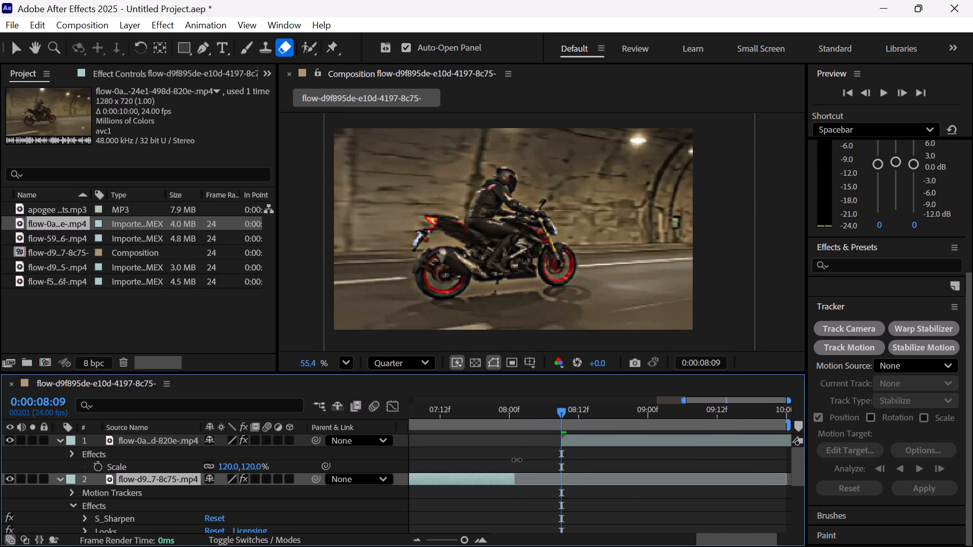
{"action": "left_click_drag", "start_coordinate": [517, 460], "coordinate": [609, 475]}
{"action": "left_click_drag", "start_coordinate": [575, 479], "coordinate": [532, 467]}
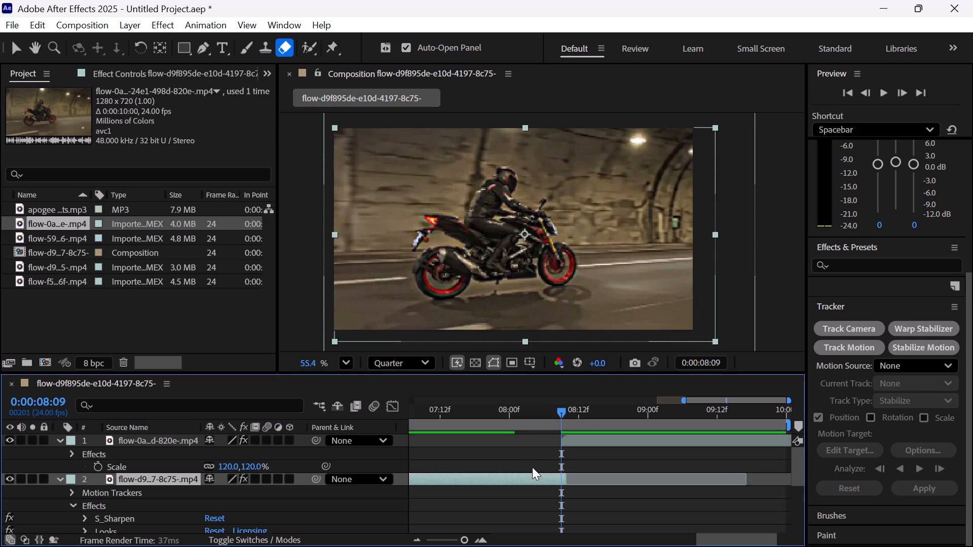
Scrub between 0:00:07:23 and 0:00:08:09 to compare the dark clip's last frames with the tunnel clip's start.
{"action": "left_click_drag", "start_coordinate": [560, 416], "coordinate": [472, 431]}
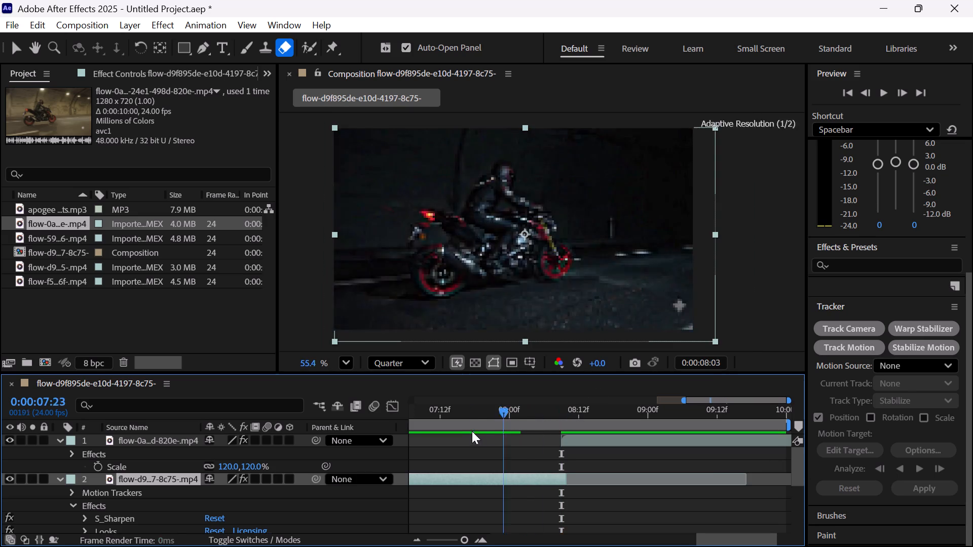
{"action": "left_click_drag", "start_coordinate": [472, 431], "coordinate": [560, 443]}
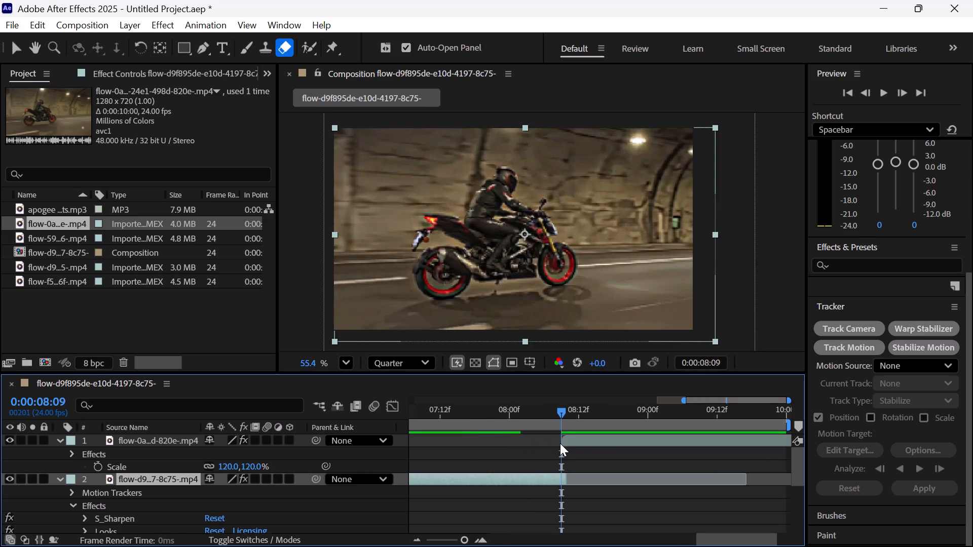
{"action": "left_click_drag", "start_coordinate": [560, 443], "coordinate": [552, 442]}
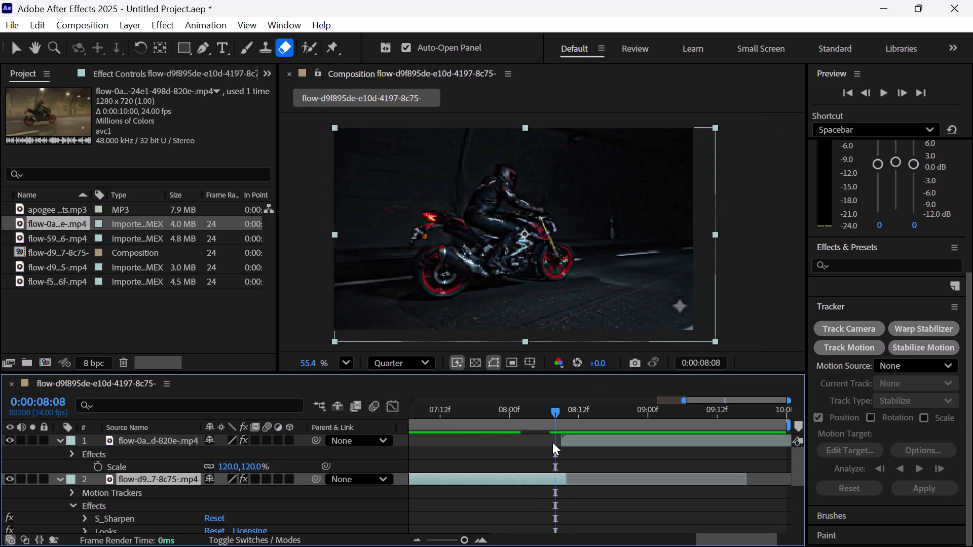
{"action": "left_click_drag", "start_coordinate": [556, 411], "coordinate": [559, 411]}
{"action": "left_click_drag", "start_coordinate": [559, 411], "coordinate": [548, 413]}
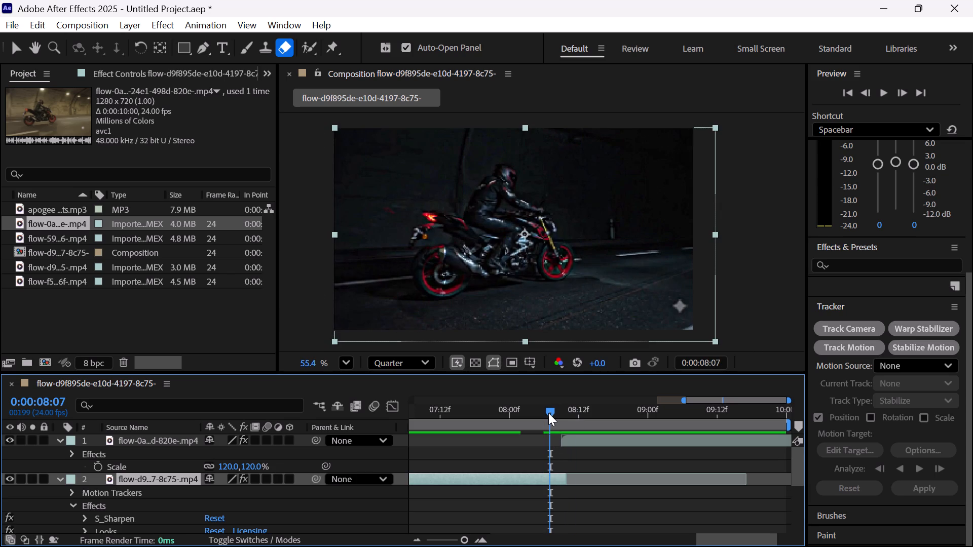
{"action": "left_click_drag", "start_coordinate": [551, 413], "coordinate": [525, 413]}
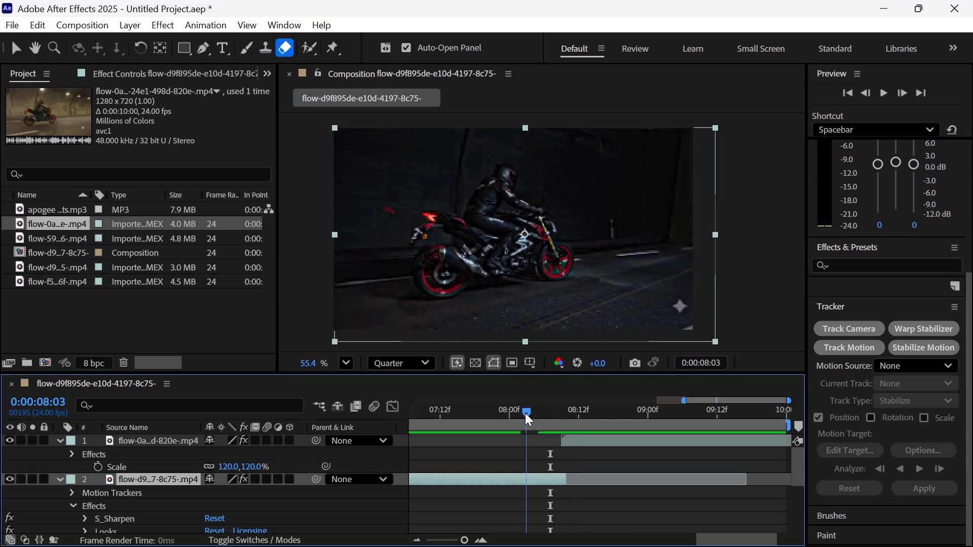
{"action": "left_click_drag", "start_coordinate": [525, 413], "coordinate": [547, 425]}
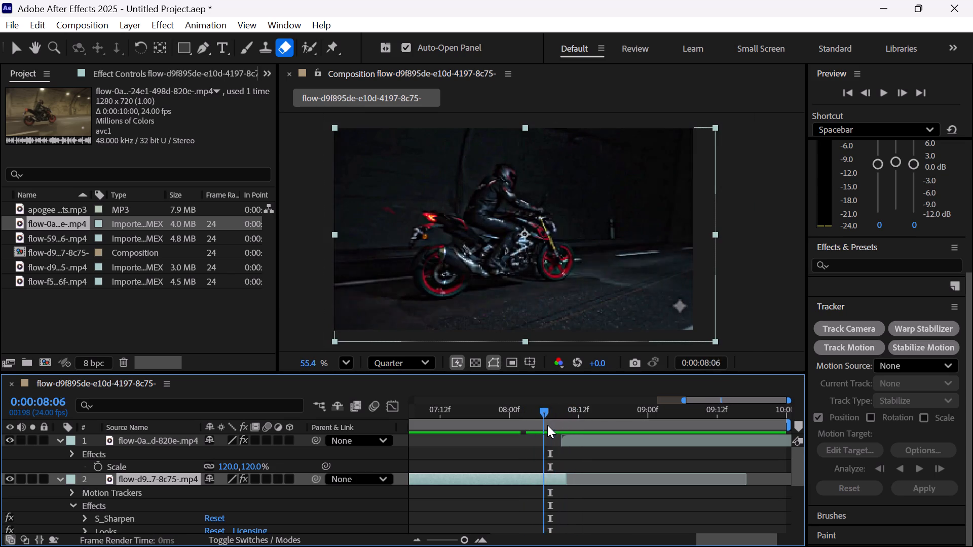
{"action": "left_click_drag", "start_coordinate": [547, 425], "coordinate": [534, 431]}
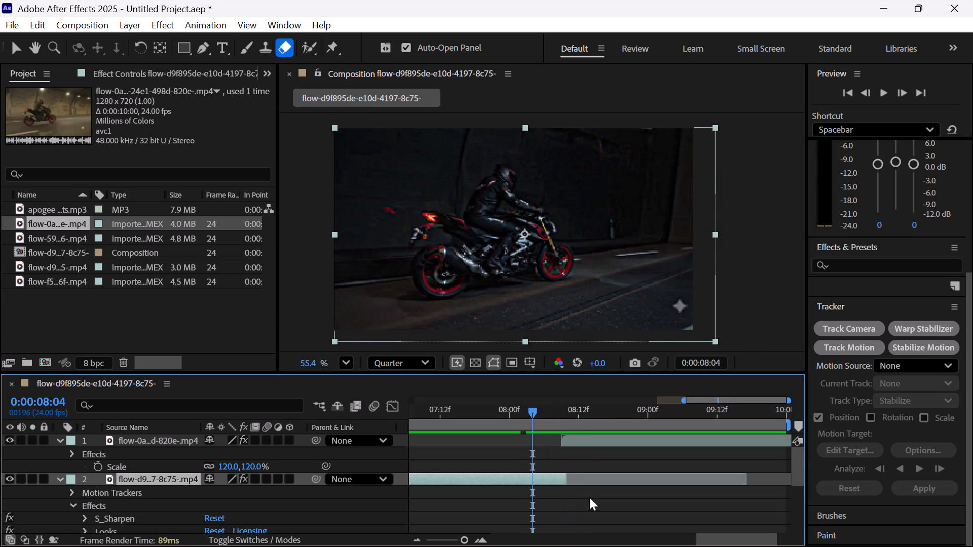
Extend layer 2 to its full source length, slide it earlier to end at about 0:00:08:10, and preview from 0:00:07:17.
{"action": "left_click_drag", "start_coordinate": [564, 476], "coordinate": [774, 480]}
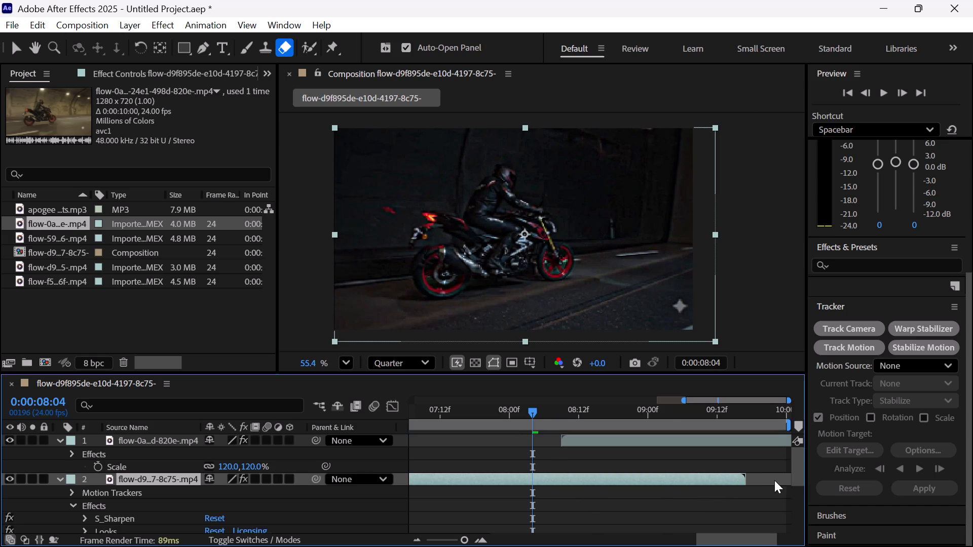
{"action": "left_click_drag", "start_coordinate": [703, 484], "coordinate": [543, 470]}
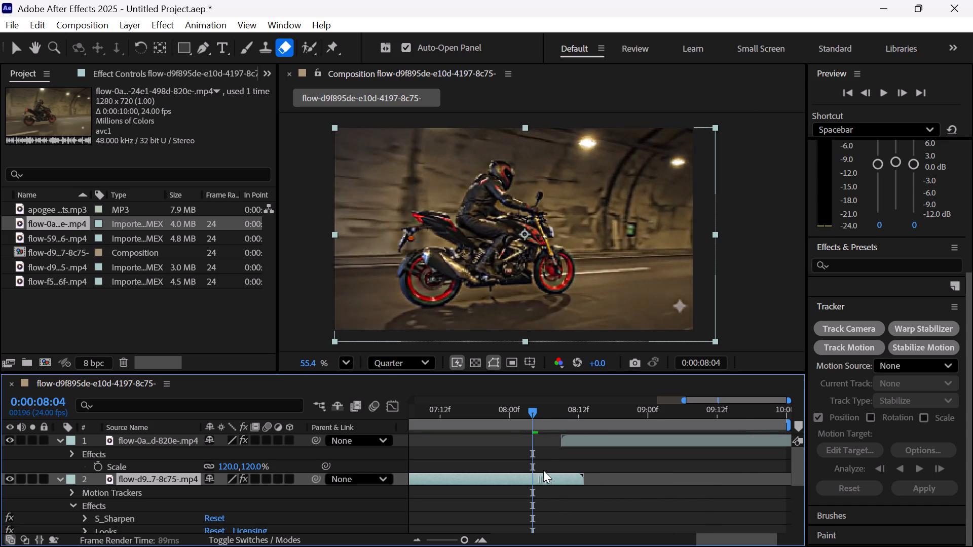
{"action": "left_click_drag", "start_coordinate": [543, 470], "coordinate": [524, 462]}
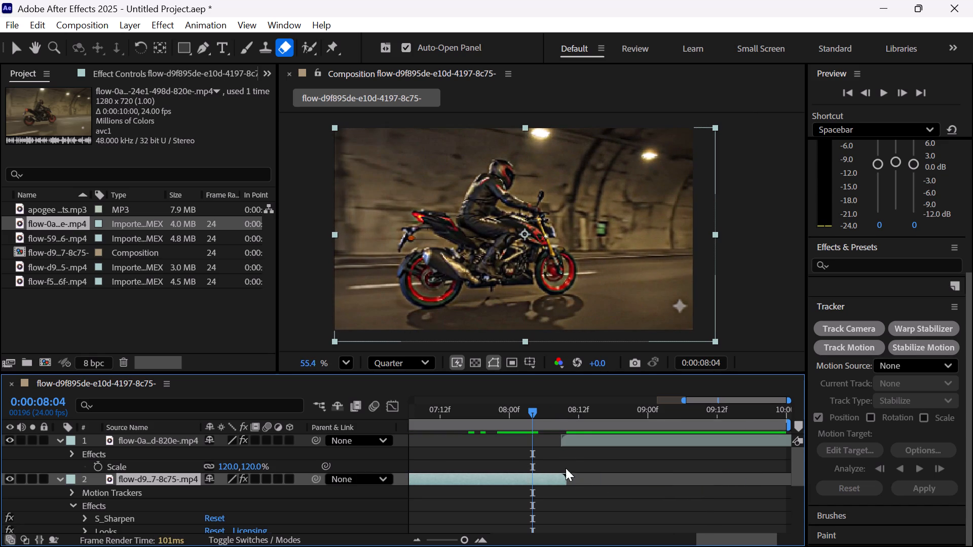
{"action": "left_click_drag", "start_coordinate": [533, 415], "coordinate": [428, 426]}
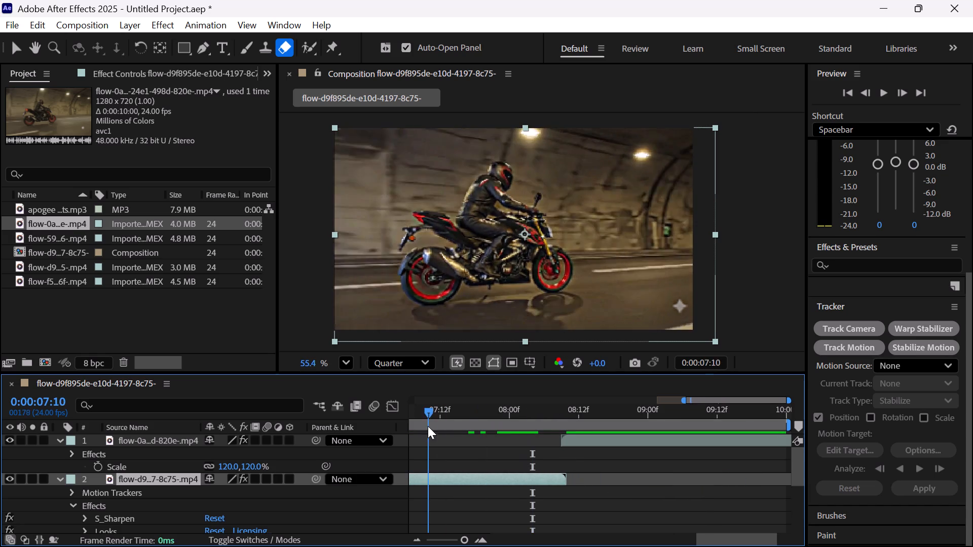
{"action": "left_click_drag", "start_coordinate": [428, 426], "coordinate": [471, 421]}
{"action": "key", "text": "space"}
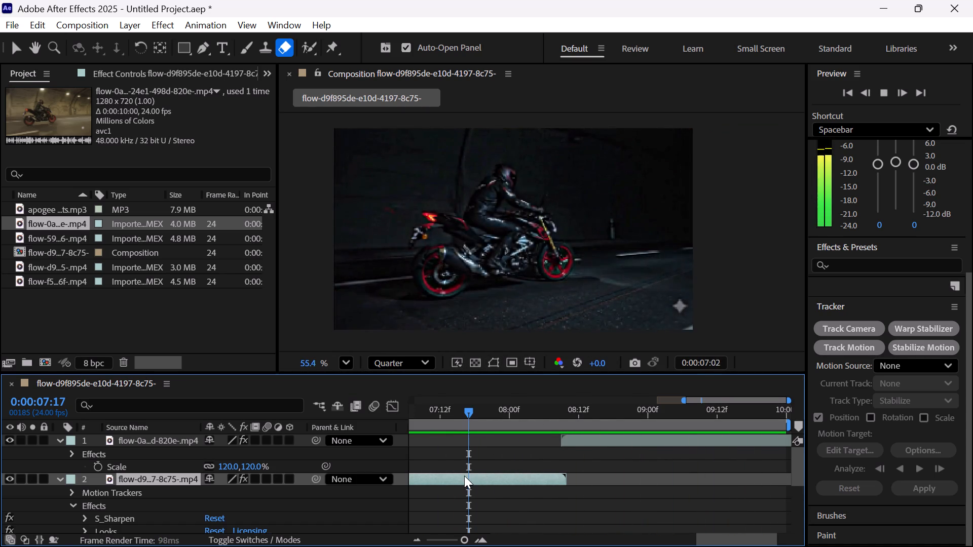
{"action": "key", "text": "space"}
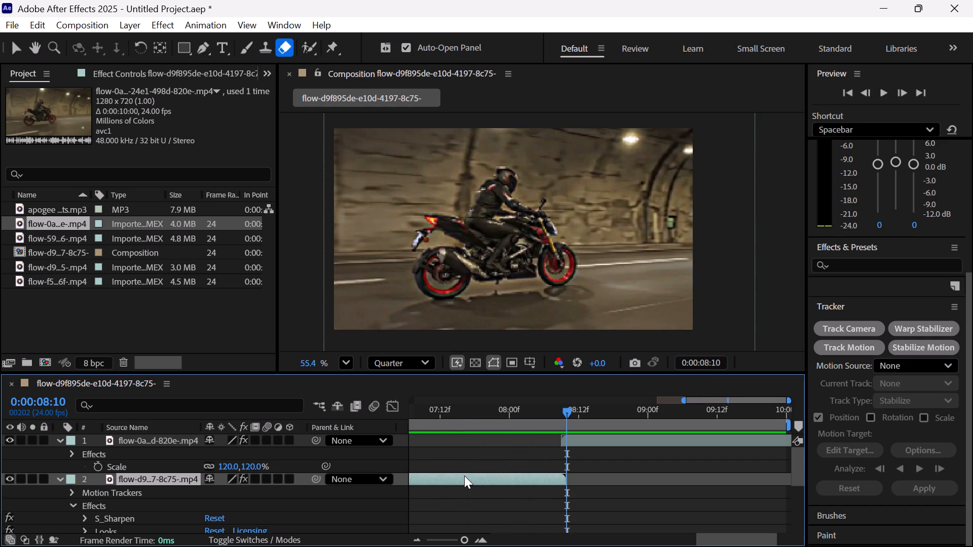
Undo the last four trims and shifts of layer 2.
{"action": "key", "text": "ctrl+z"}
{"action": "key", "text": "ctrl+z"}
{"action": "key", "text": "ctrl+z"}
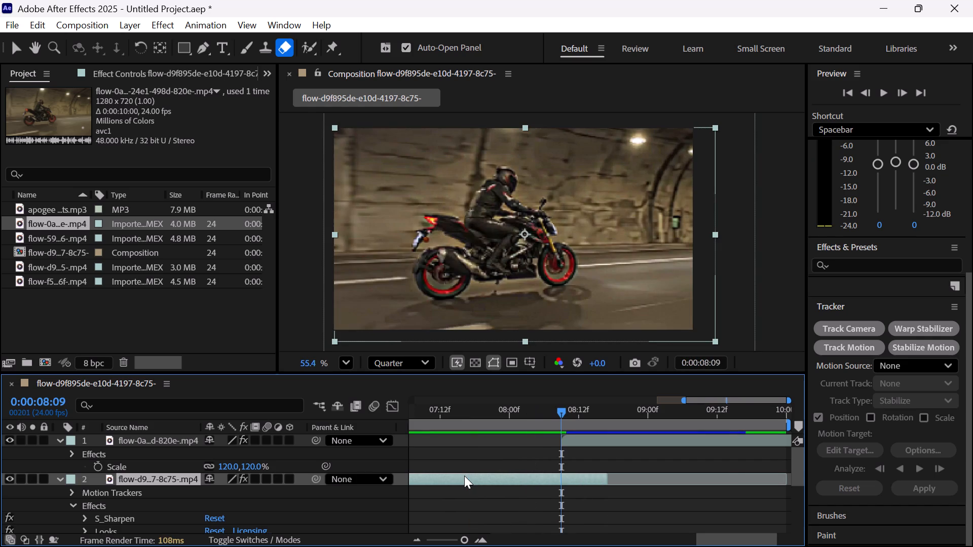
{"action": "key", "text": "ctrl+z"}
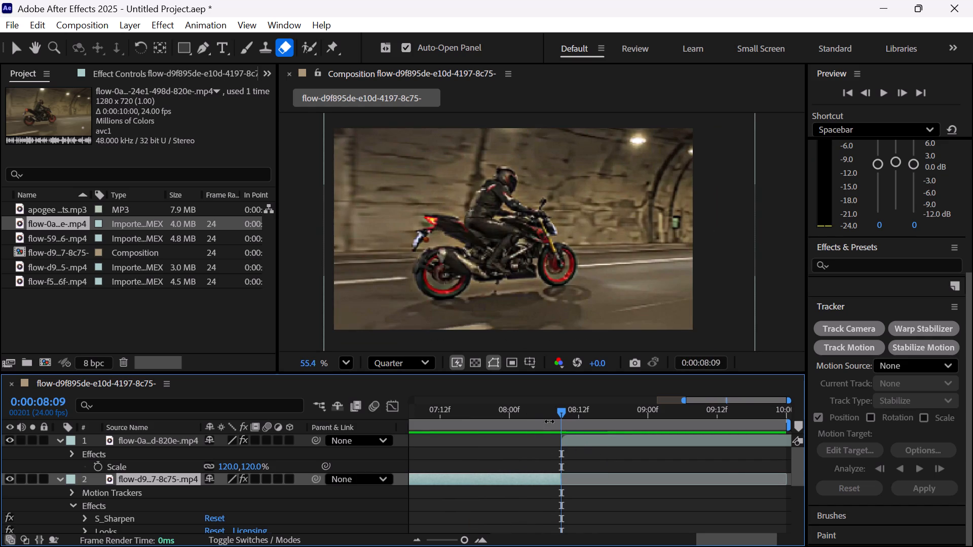
Review the dark clip's frames before the cut, stop at 0:00:08:05, and duplicate layer 2.
{"action": "left_click_drag", "start_coordinate": [563, 410], "coordinate": [496, 421]}
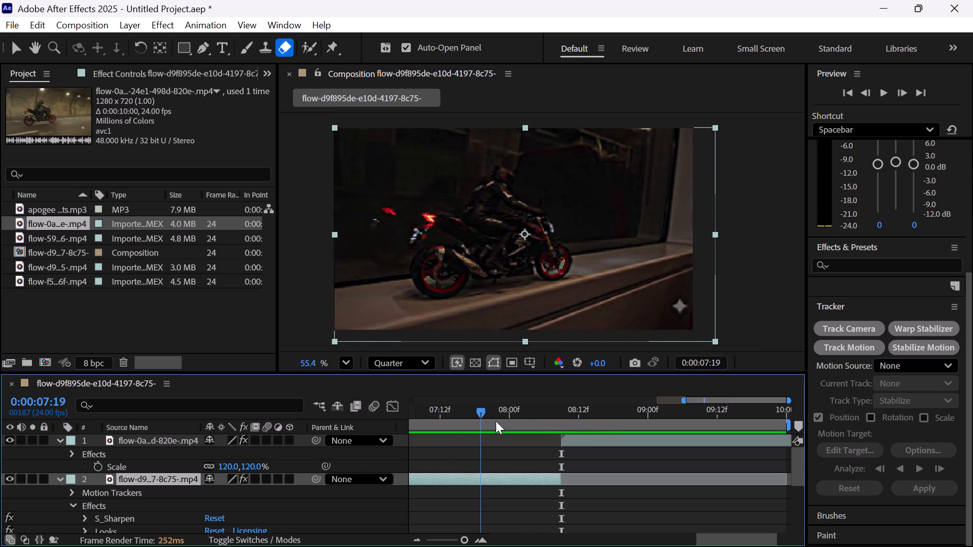
{"action": "left_click_drag", "start_coordinate": [496, 421], "coordinate": [537, 427]}
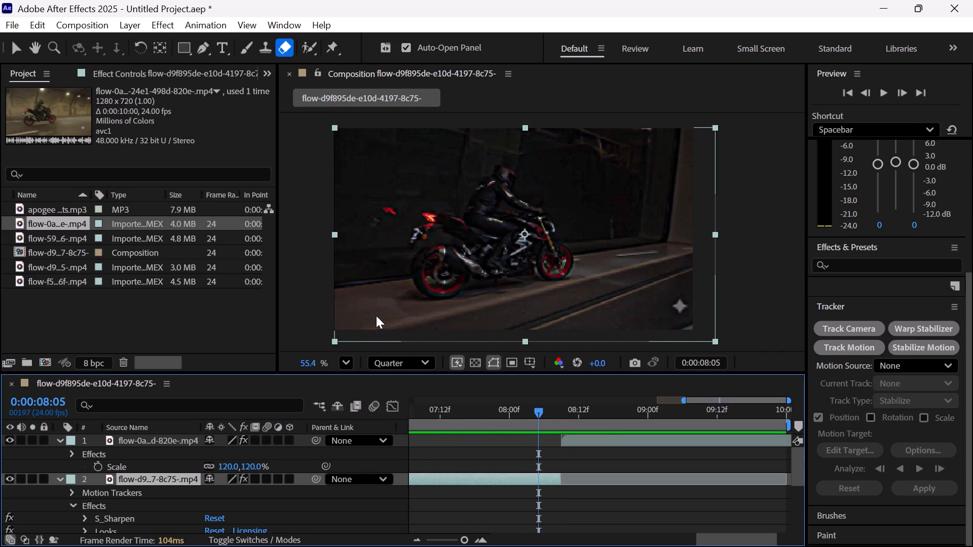
{"action": "key", "text": "ctrl+d"}
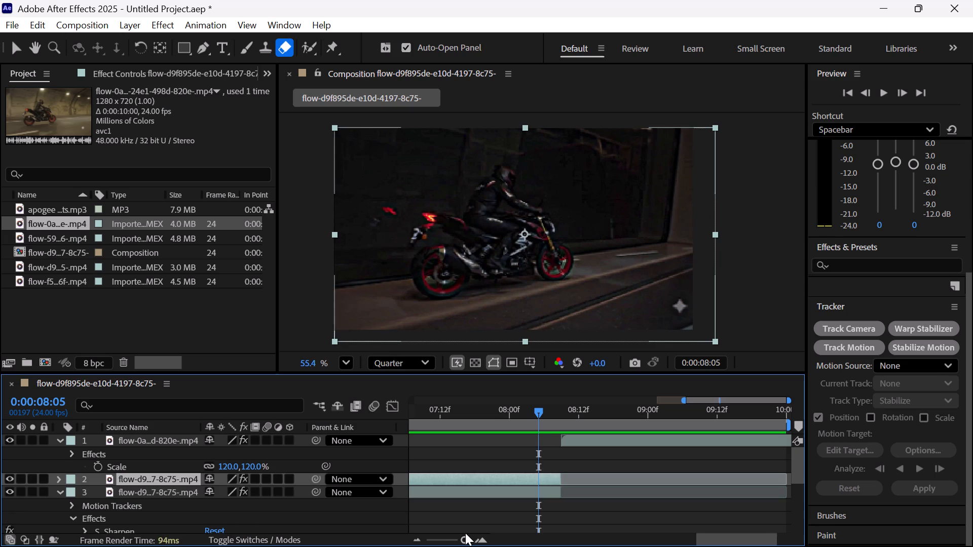
Draw a rounded rectangle mask on the lower copy, layer 3, covering the wheels and the road out to the frame's right edge.
{"action": "left_click", "coordinate": [515, 491]}
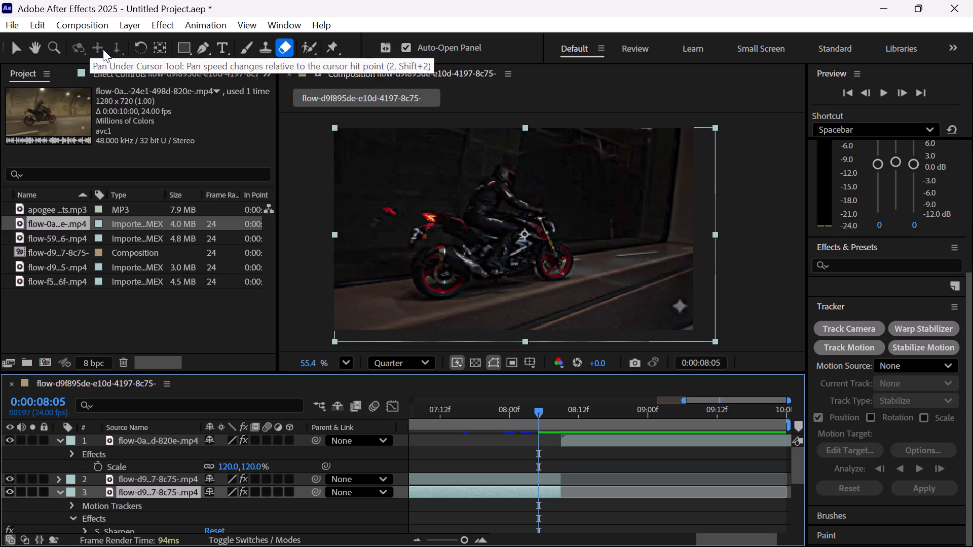
{"action": "left_click", "coordinate": [183, 54]}
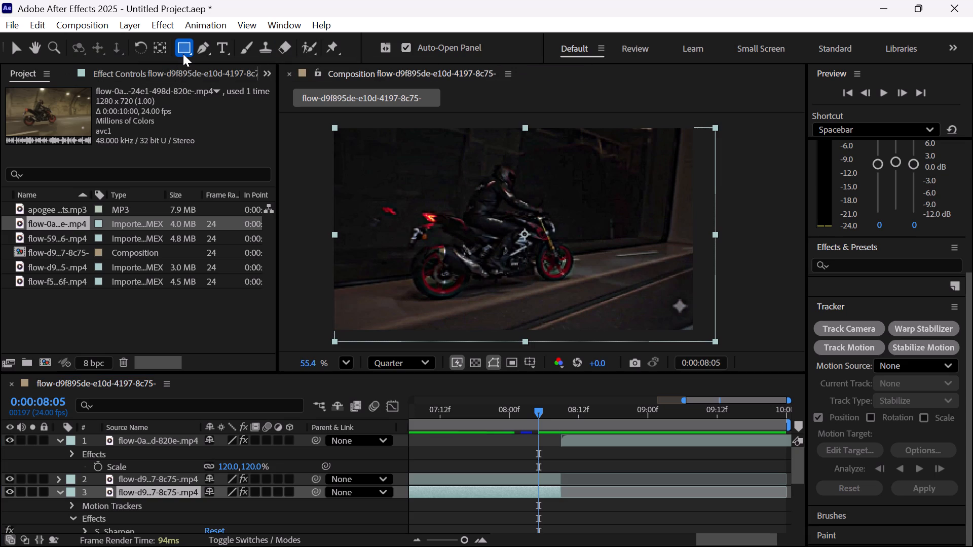
{"action": "left_click", "coordinate": [191, 54]}
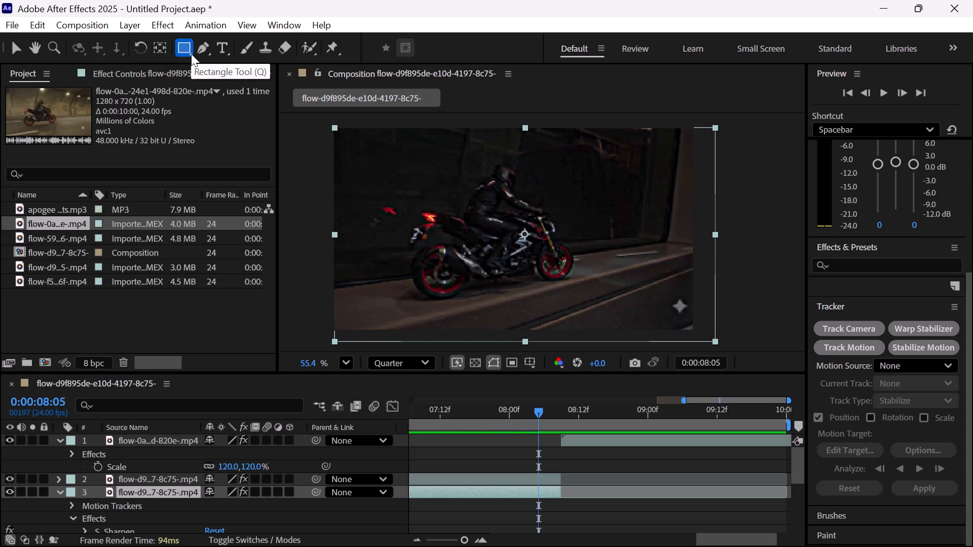
{"action": "key", "text": "q"}
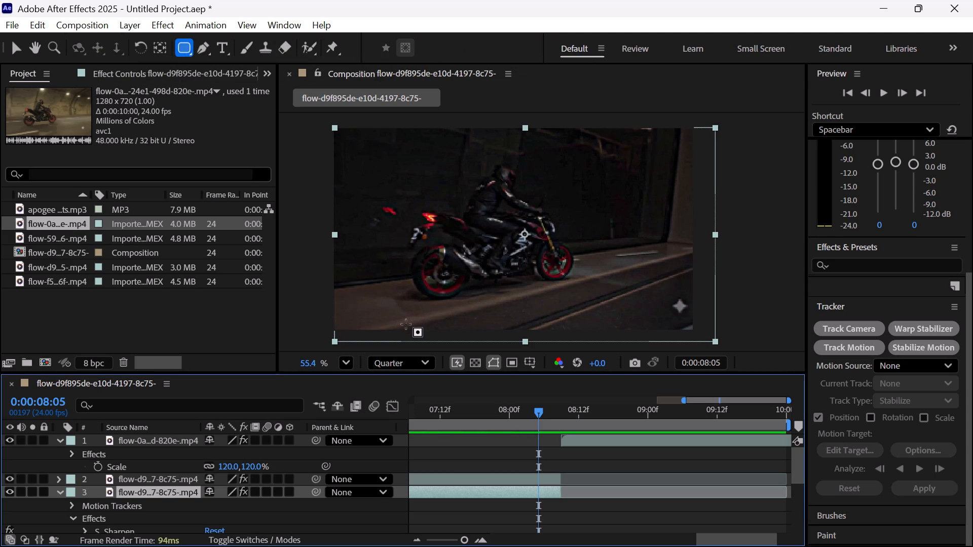
{"action": "left_click_drag", "start_coordinate": [406, 324], "coordinate": [678, 259]}
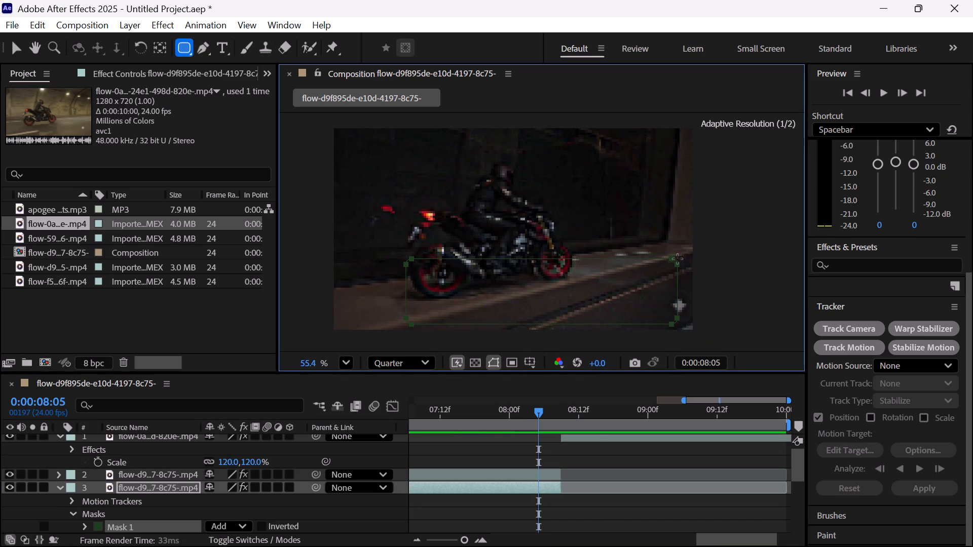
{"action": "left_click_drag", "start_coordinate": [678, 259], "coordinate": [696, 252]}
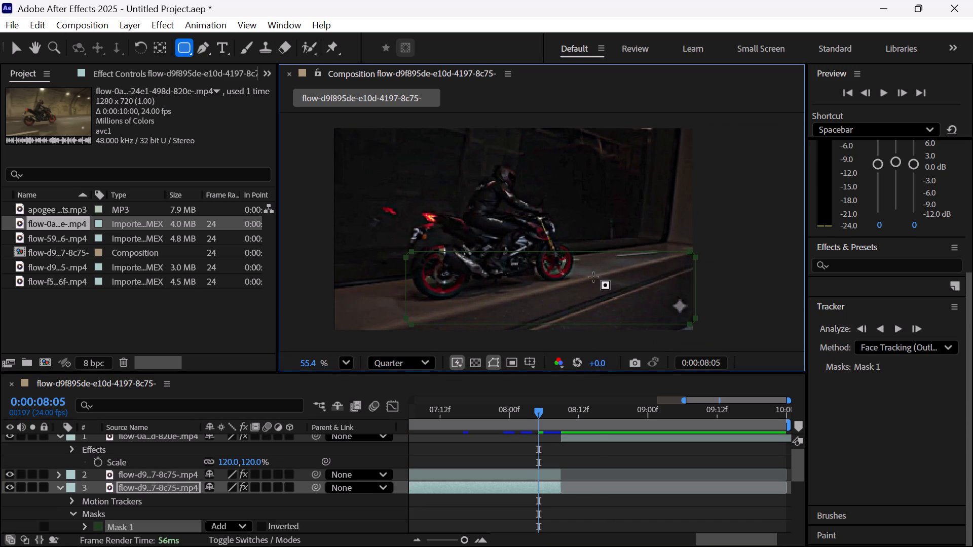
Undo the rounded rectangle mask drawn on layer 3, the lower copy of the dark clip.
{"action": "key", "text": "r"}
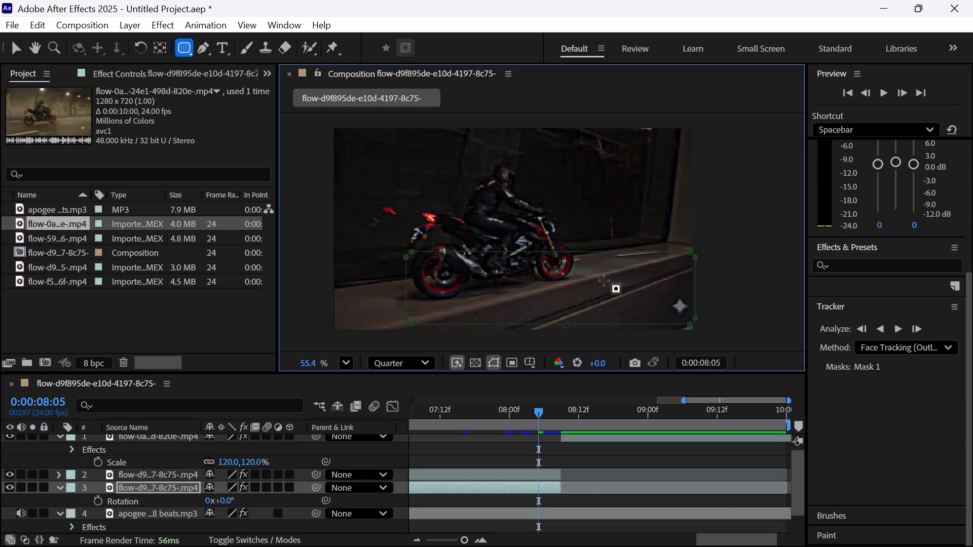
{"action": "scroll", "coordinate": [632, 280], "scroll_direction": "up", "scroll_amount": 4, "text": "ctrl"}
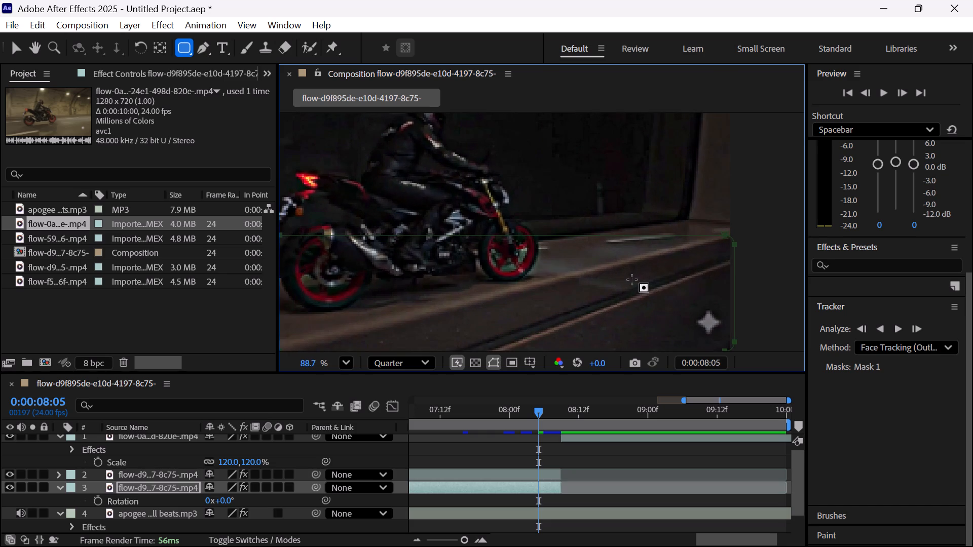
{"action": "scroll", "coordinate": [632, 280], "scroll_direction": "down", "scroll_amount": 2, "text": "ctrl"}
{"action": "key", "text": "ctrl+z"}
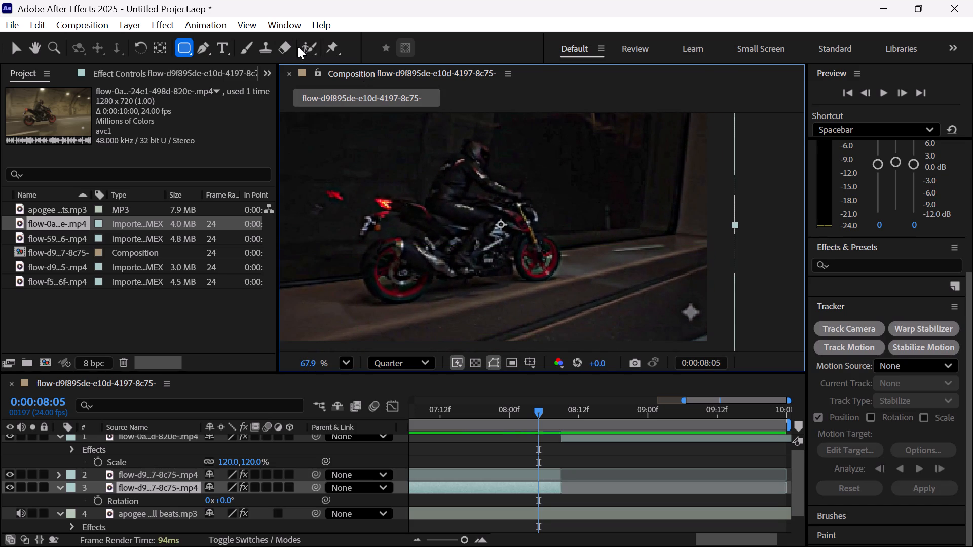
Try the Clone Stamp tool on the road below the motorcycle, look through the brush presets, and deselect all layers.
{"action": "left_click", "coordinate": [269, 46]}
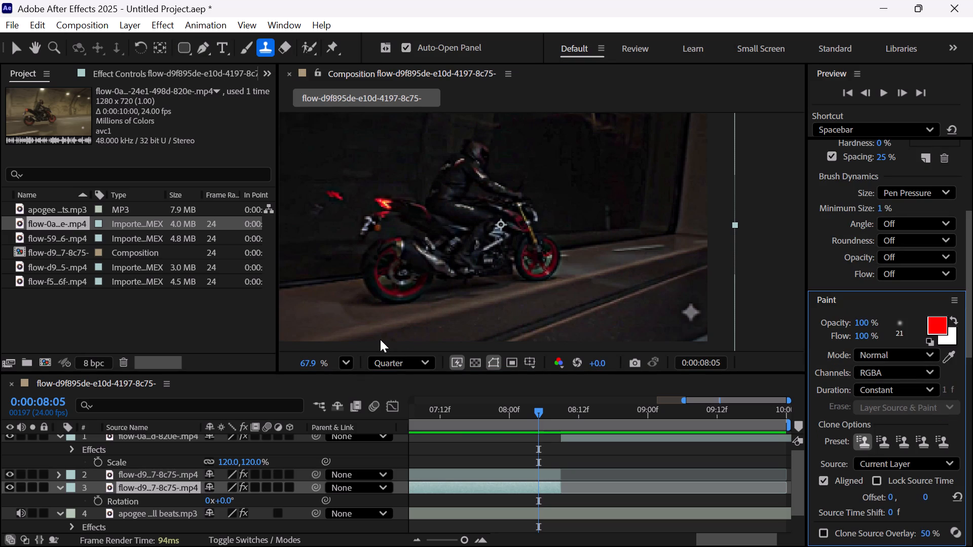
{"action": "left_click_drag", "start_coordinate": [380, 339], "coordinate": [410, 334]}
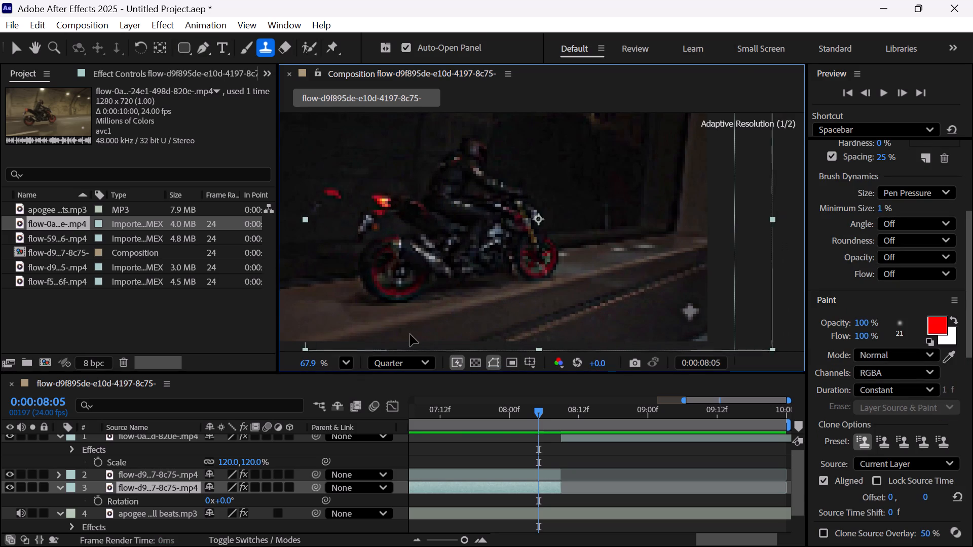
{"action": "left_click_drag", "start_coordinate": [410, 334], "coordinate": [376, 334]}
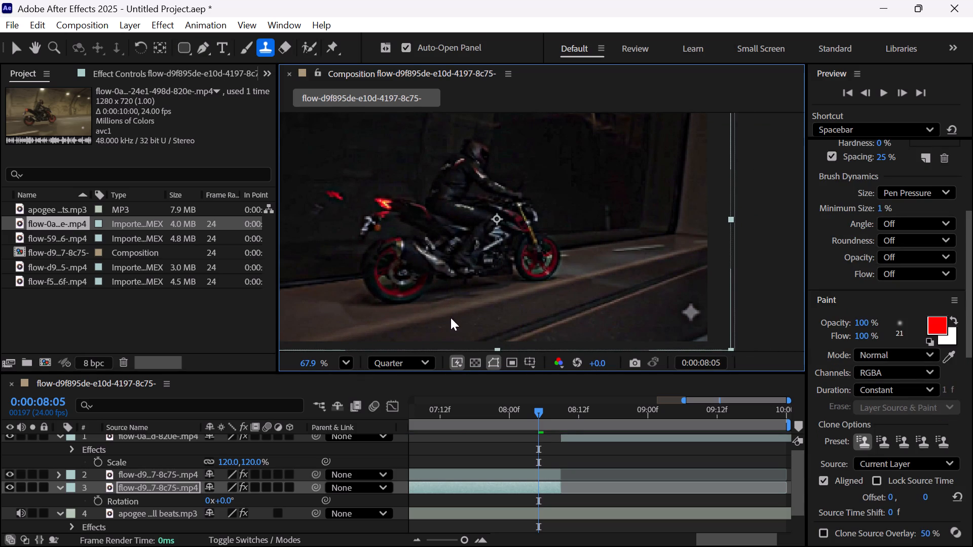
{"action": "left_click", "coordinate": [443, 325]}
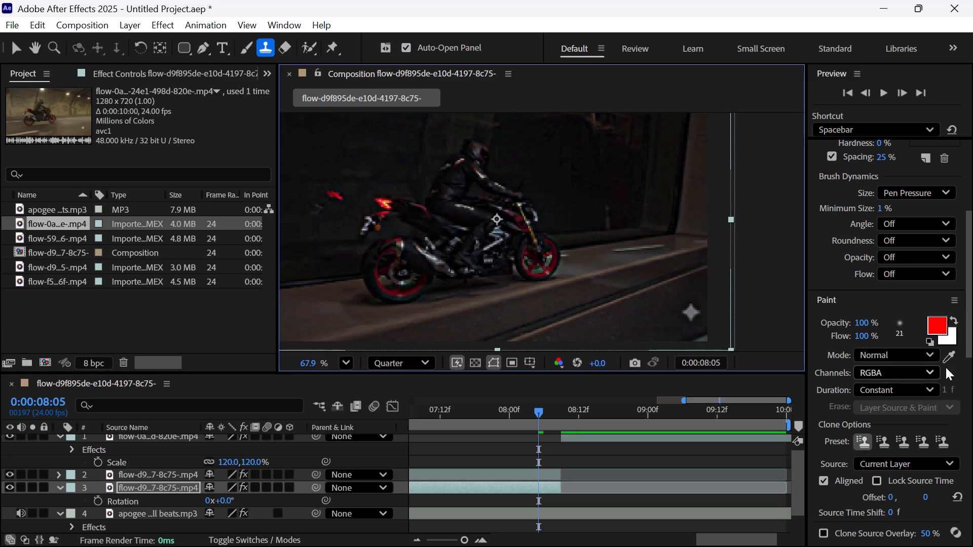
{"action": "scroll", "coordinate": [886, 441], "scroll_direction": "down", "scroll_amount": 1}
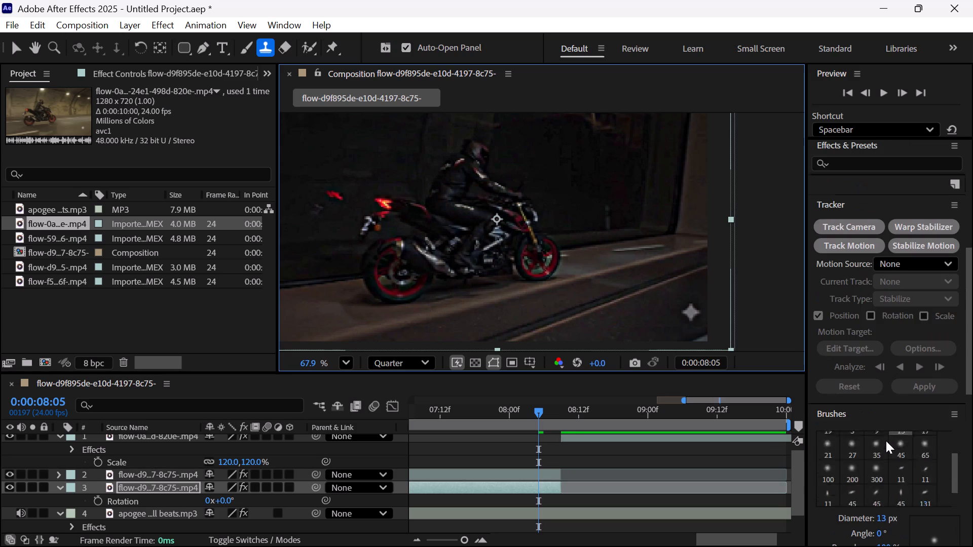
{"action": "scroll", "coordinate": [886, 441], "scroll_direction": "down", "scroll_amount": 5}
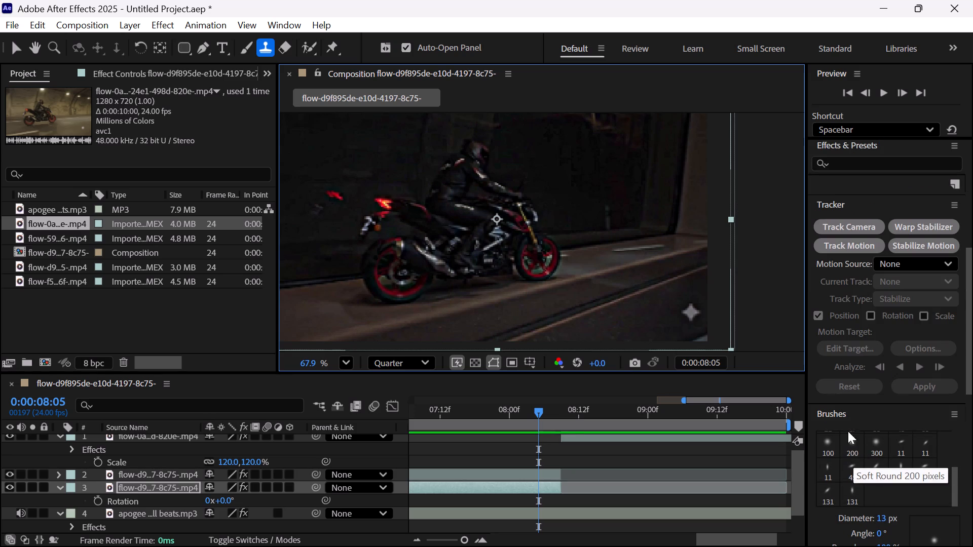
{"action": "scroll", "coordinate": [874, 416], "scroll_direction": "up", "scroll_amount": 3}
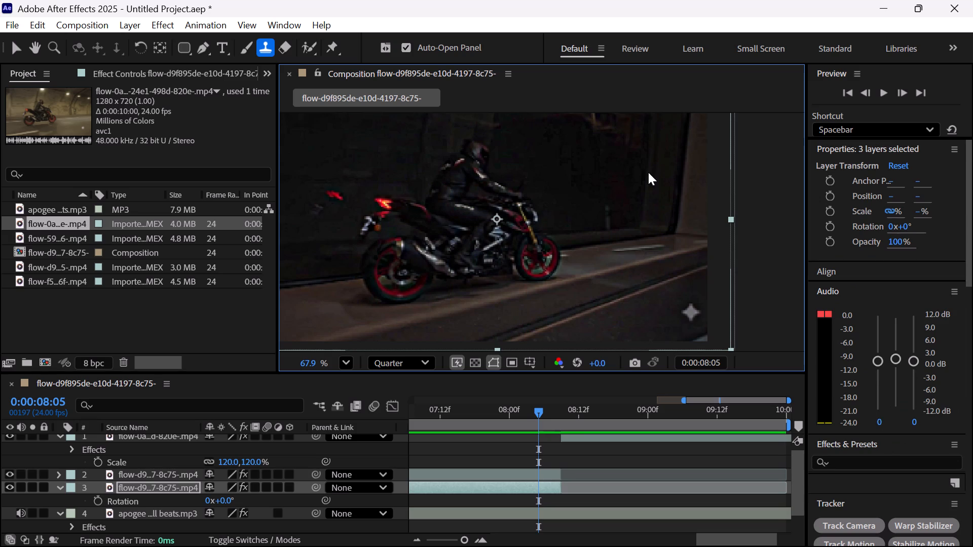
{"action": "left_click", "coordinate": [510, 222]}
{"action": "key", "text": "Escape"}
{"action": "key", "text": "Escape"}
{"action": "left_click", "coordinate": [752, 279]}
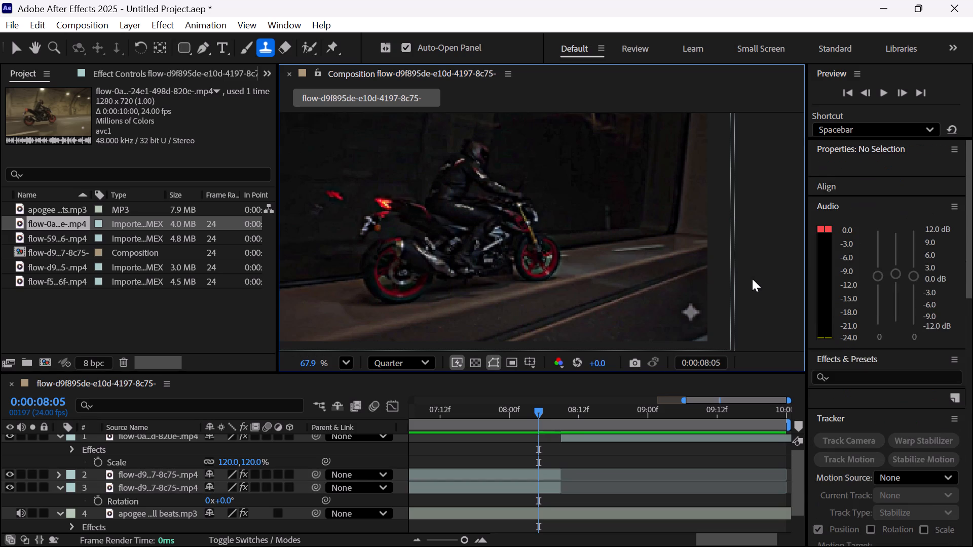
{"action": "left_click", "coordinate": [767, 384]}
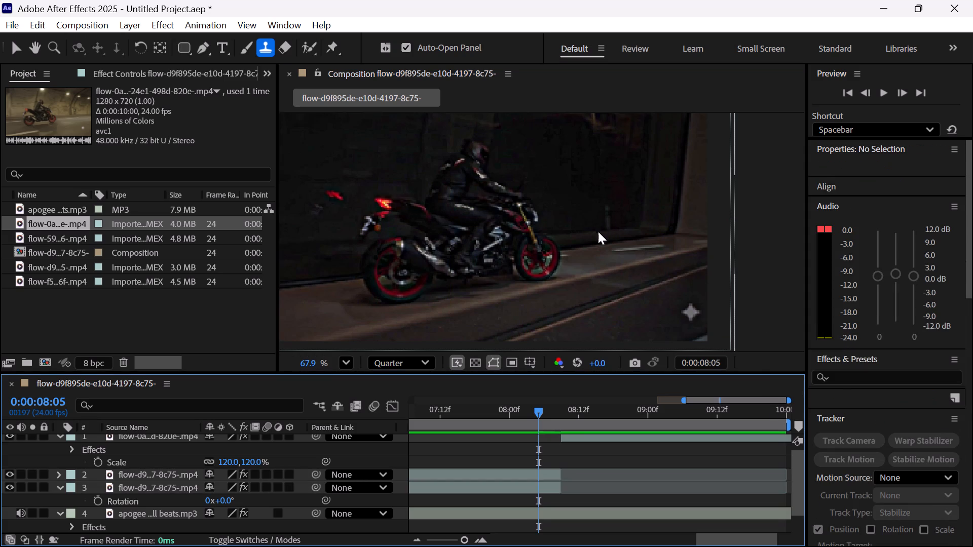
Shift layer 2, the upper dark clip, rightward in the frame to a position of about X 732, Y 391.
{"action": "left_click_drag", "start_coordinate": [526, 267], "coordinate": [531, 271]}
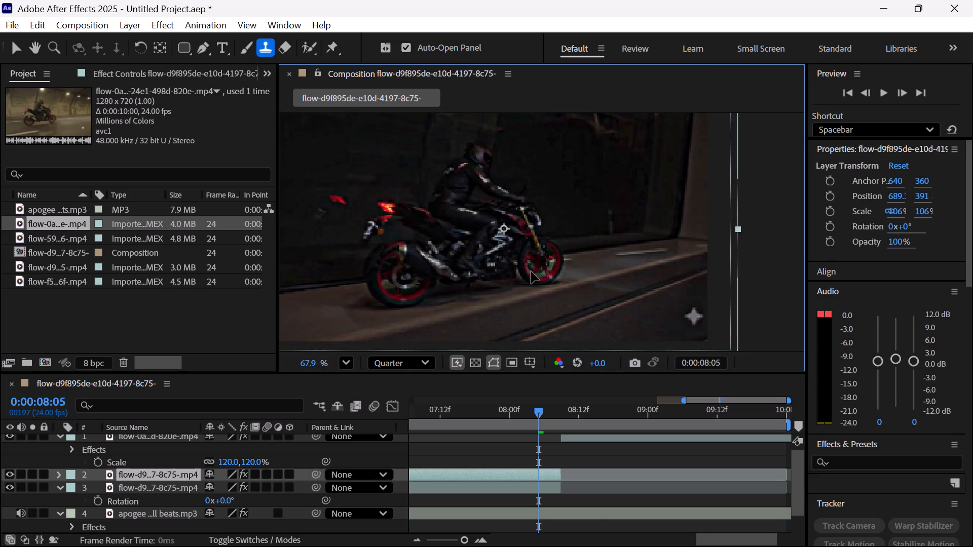
{"action": "left_click_drag", "start_coordinate": [531, 271], "coordinate": [543, 271]}
Preview the cut from layer 2 to layer 1 repeatedly from 0:00:08:05, comparing the rider's position, and stop at 0:00:08:22.
{"action": "left_click", "coordinate": [546, 382]}
{"action": "key", "text": "space"}
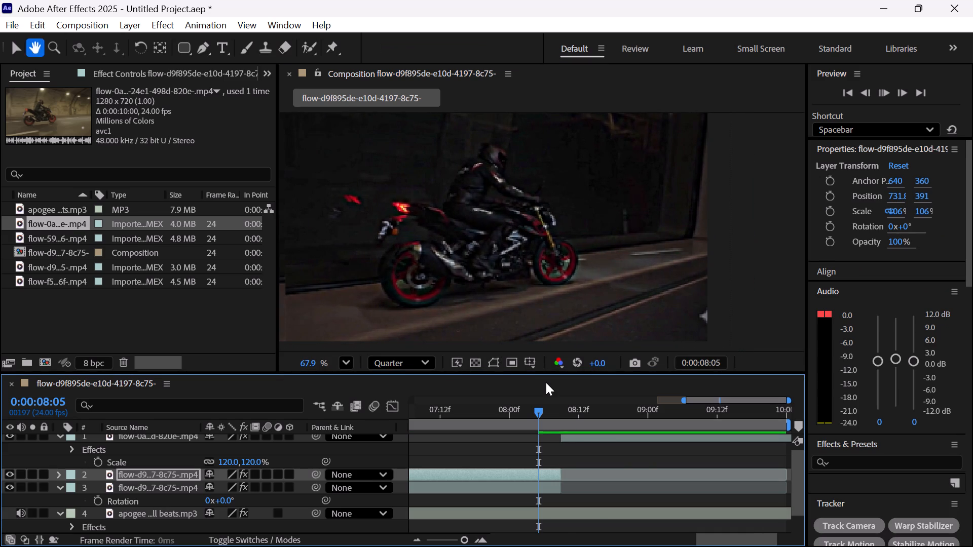
{"action": "left_click", "coordinate": [584, 437]}
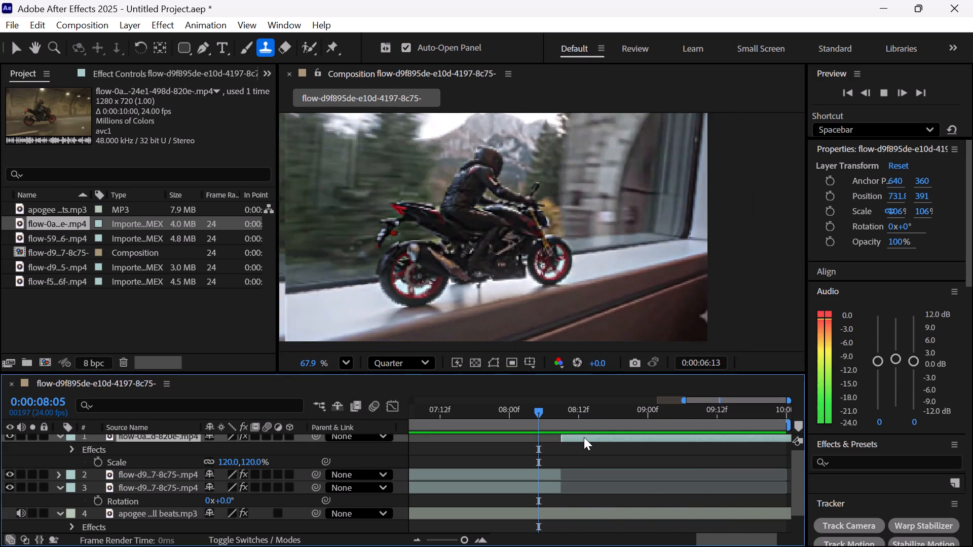
{"action": "key", "text": "space"}
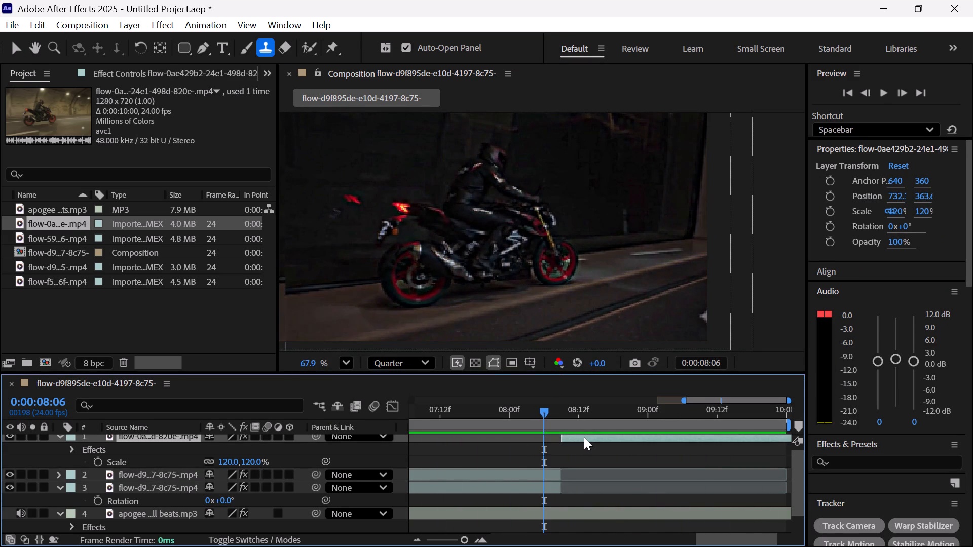
{"action": "left_click_drag", "start_coordinate": [584, 437], "coordinate": [582, 459]}
{"action": "left_click_drag", "start_coordinate": [582, 459], "coordinate": [582, 458]}
{"action": "key", "text": "space"}
{"action": "key", "text": "space"}
{"action": "key", "text": "space"}
{"action": "key", "text": "space"}
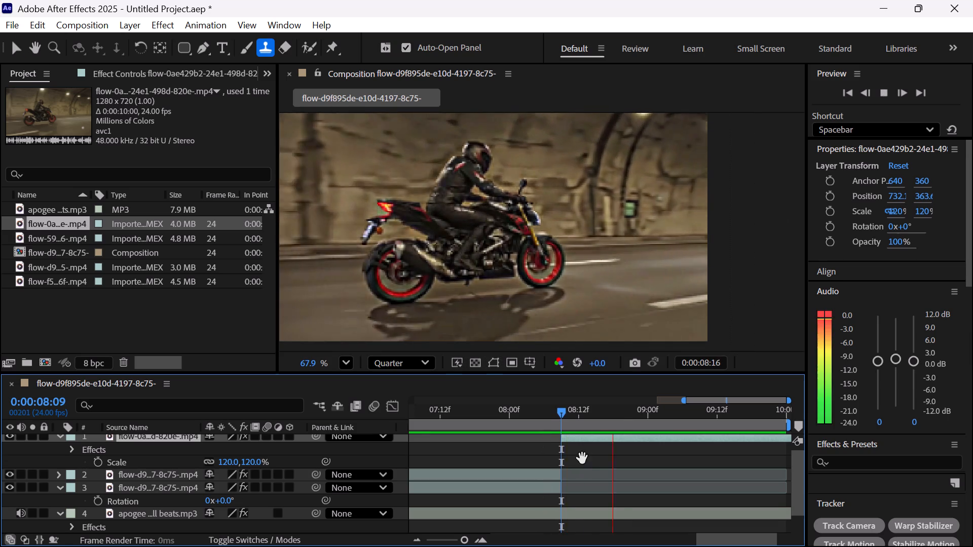
{"action": "key", "text": "space"}
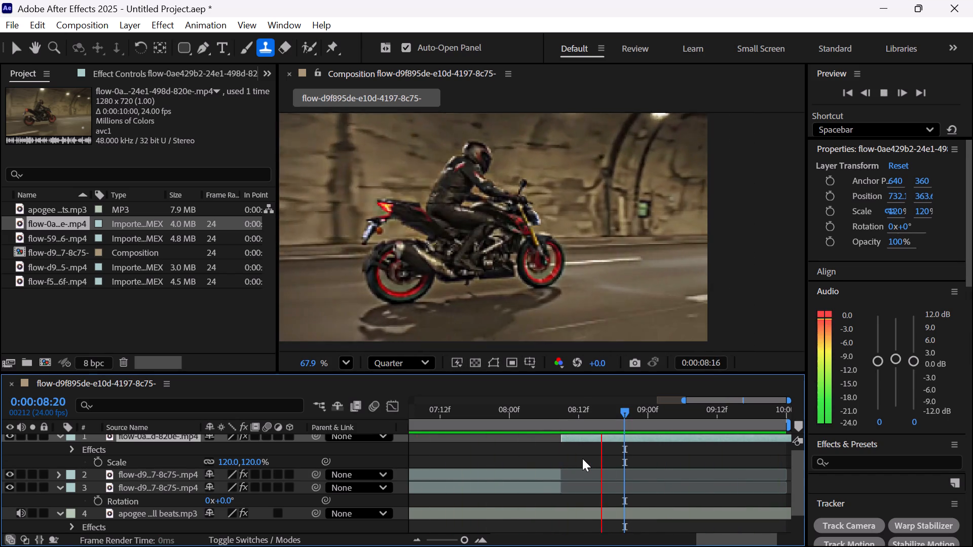
{"action": "key", "text": "space"}
Move layer 1, the tunnel clip, right and slightly down to a position of about X 752, Y 372.
{"action": "left_click", "coordinate": [606, 436]}
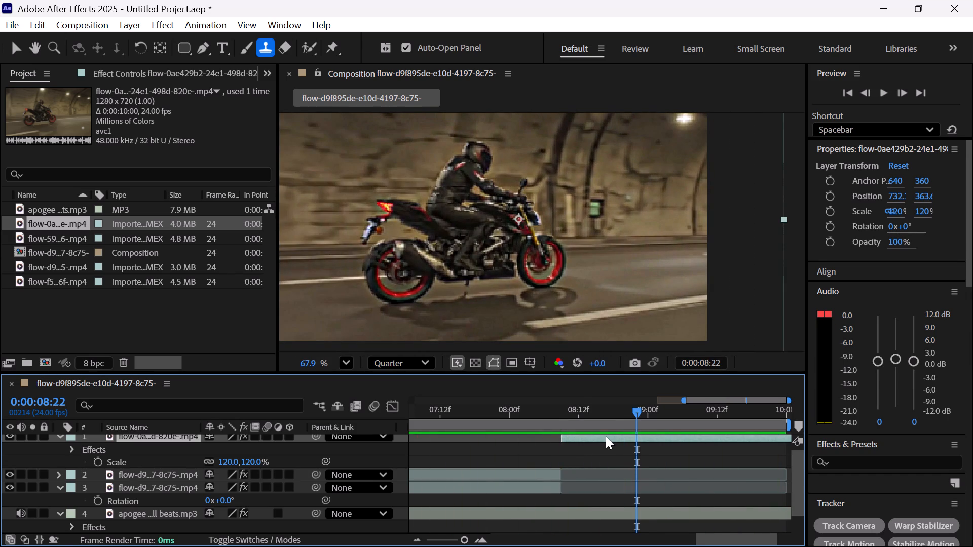
{"action": "left_click_drag", "start_coordinate": [547, 300], "coordinate": [554, 302]}
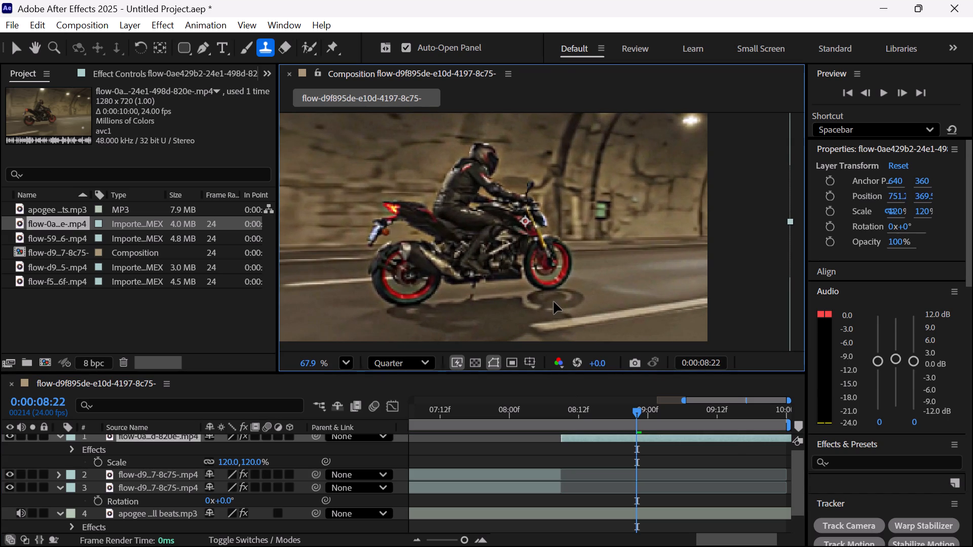
{"action": "left_click_drag", "start_coordinate": [554, 302], "coordinate": [554, 303]}
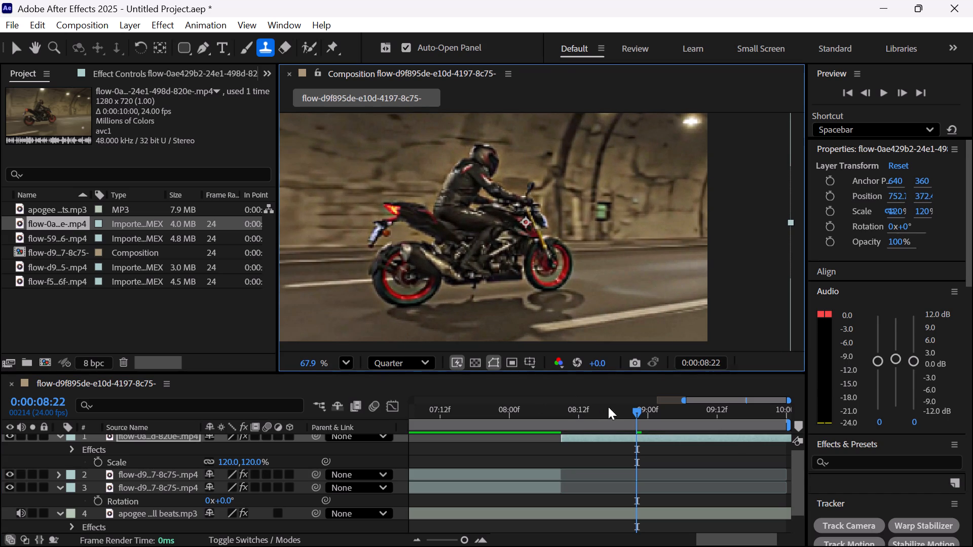
Scrub back across the cut to 0:00:08:05 to compare the rider's alignment between layers 1 and 2.
{"action": "left_click_drag", "start_coordinate": [635, 415], "coordinate": [551, 413]}
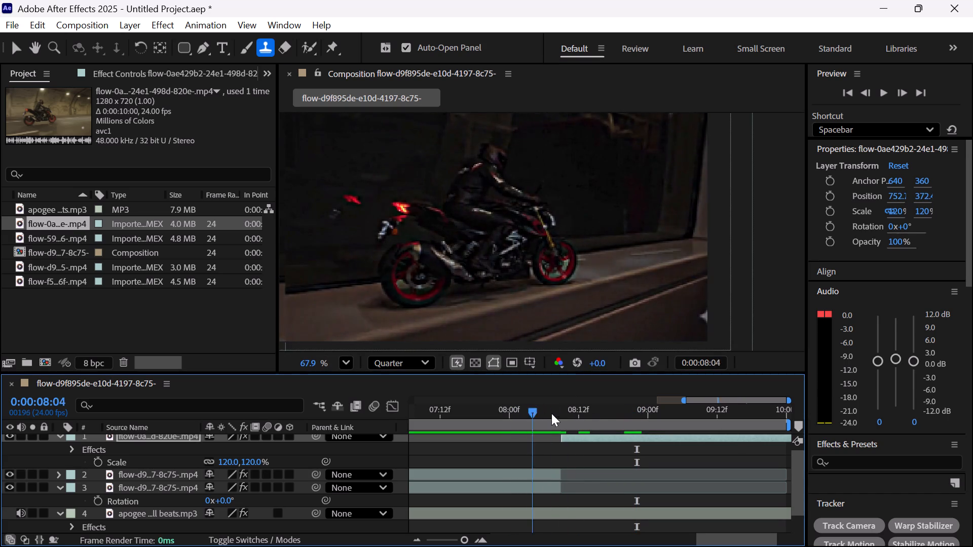
{"action": "left_click_drag", "start_coordinate": [551, 413], "coordinate": [480, 446]}
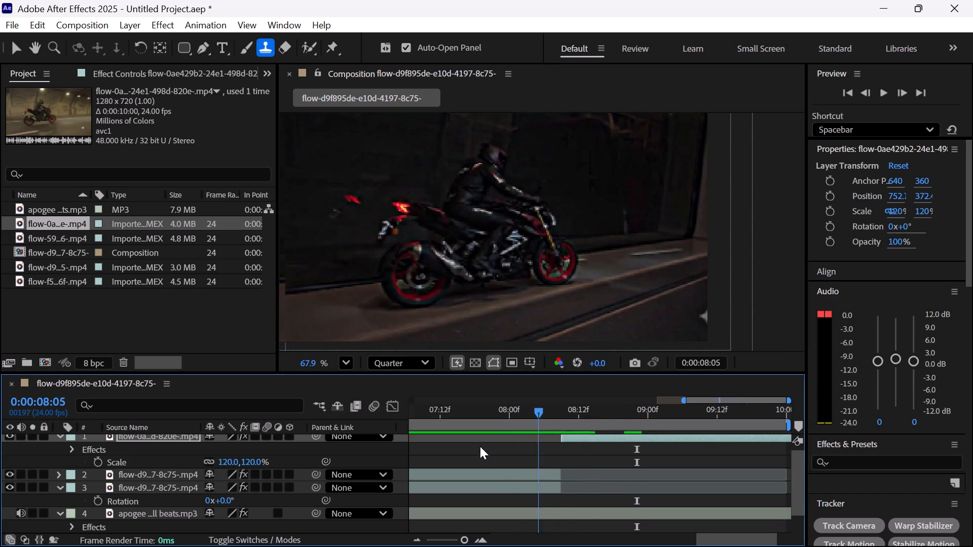
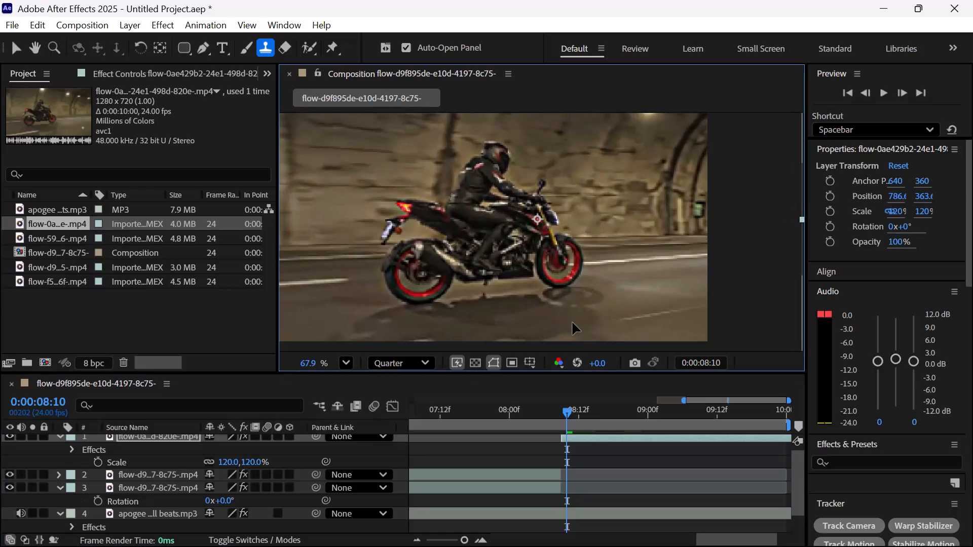
Scrub back and forth across the cut between layers 2 and 1 to compare the rider's alignment, stopping at 0:00:08:02.
{"action": "left_click_drag", "start_coordinate": [566, 412], "coordinate": [564, 412]}
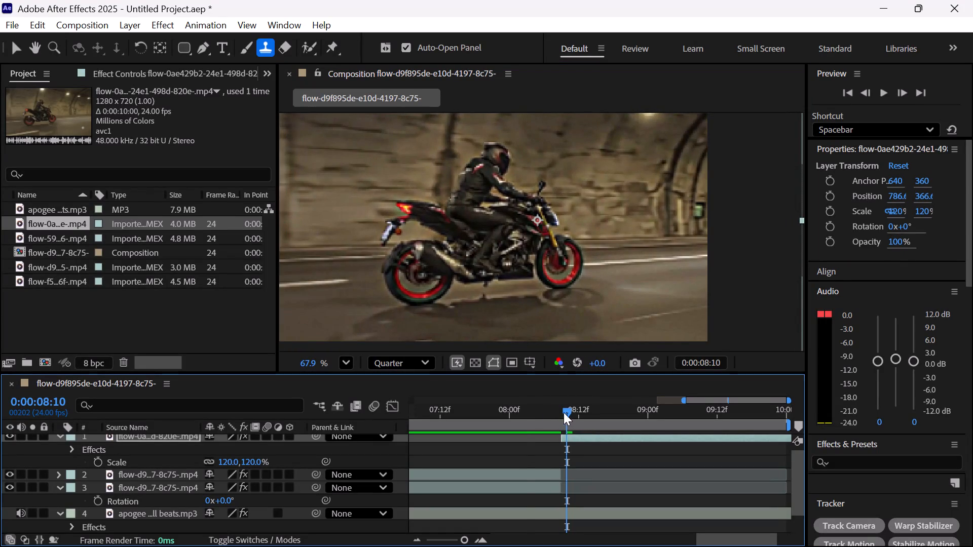
{"action": "left_click_drag", "start_coordinate": [564, 412], "coordinate": [535, 433]}
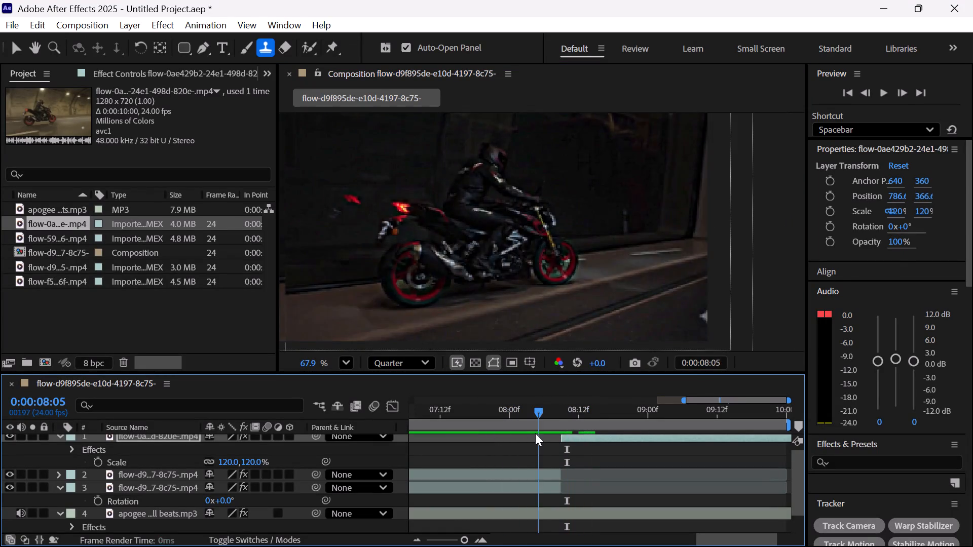
{"action": "left_click_drag", "start_coordinate": [535, 433], "coordinate": [574, 432]}
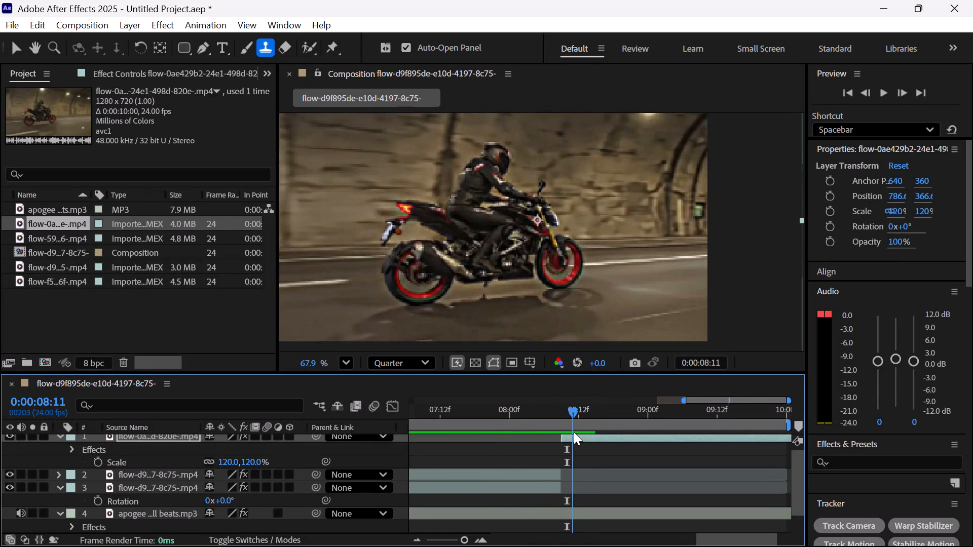
{"action": "left_click_drag", "start_coordinate": [574, 432], "coordinate": [599, 437]}
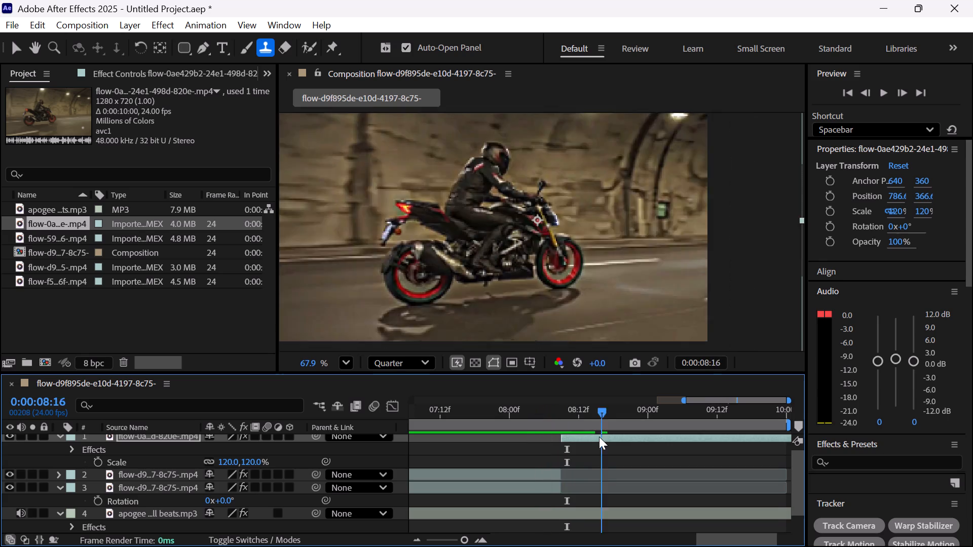
{"action": "left_click_drag", "start_coordinate": [599, 437], "coordinate": [494, 445]}
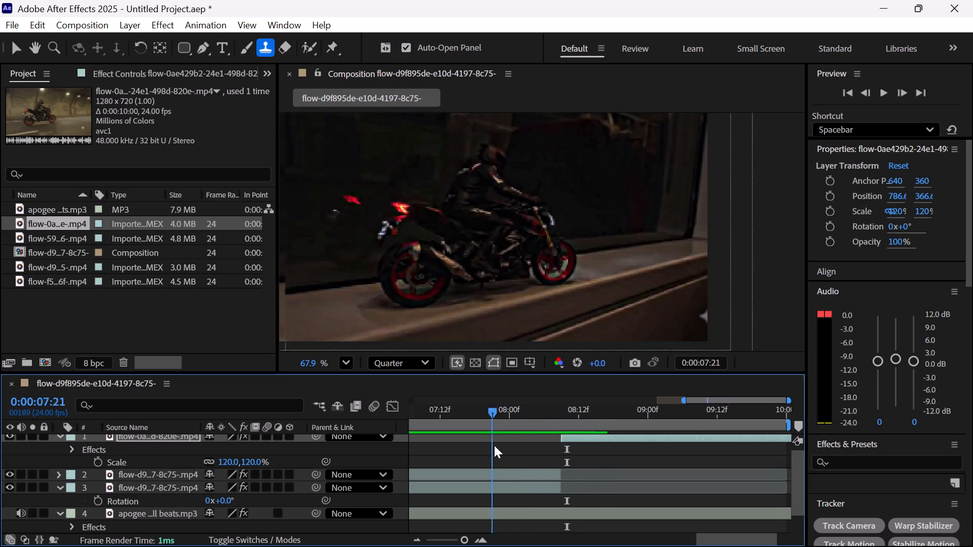
{"action": "left_click_drag", "start_coordinate": [494, 445], "coordinate": [520, 431]}
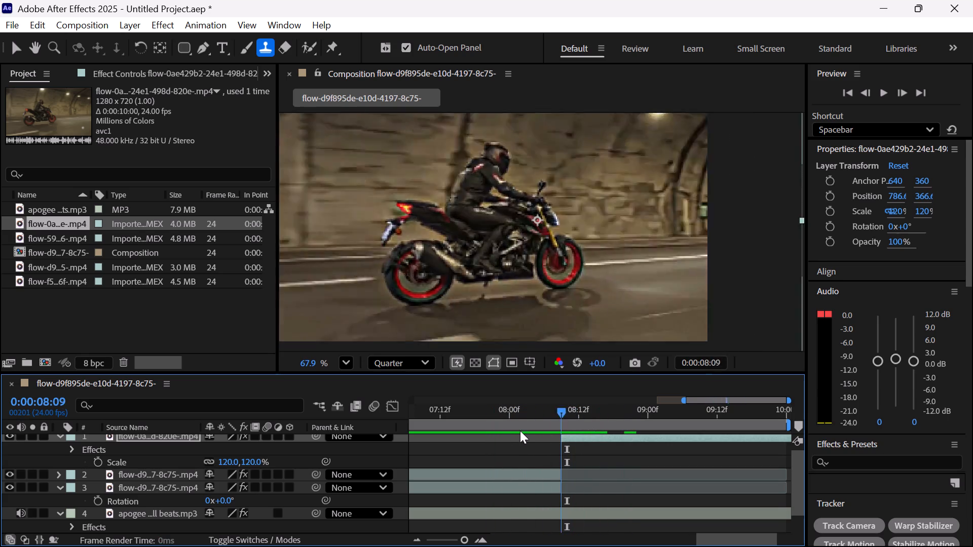
{"action": "left_click_drag", "start_coordinate": [520, 431], "coordinate": [531, 423]}
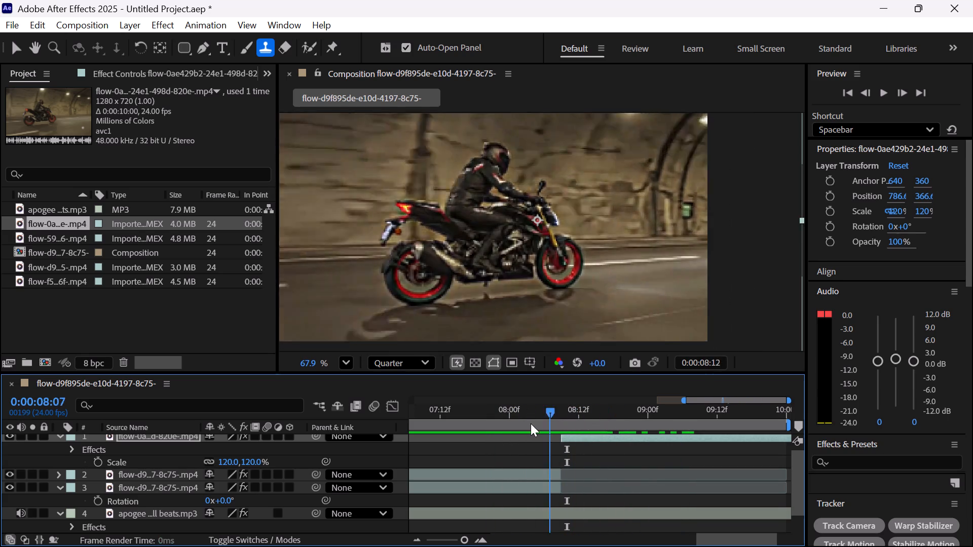
{"action": "left_click_drag", "start_coordinate": [531, 423], "coordinate": [517, 421]}
{"action": "key", "text": "space"}
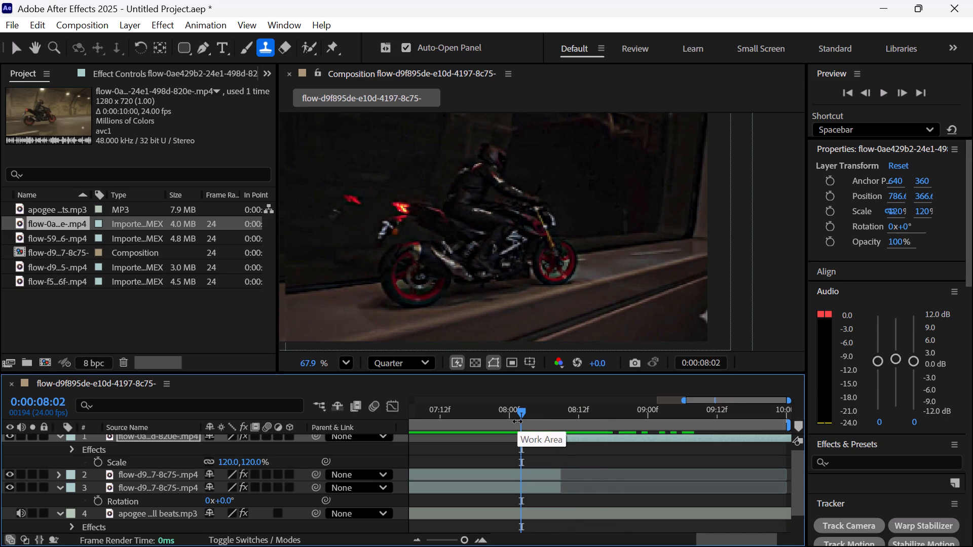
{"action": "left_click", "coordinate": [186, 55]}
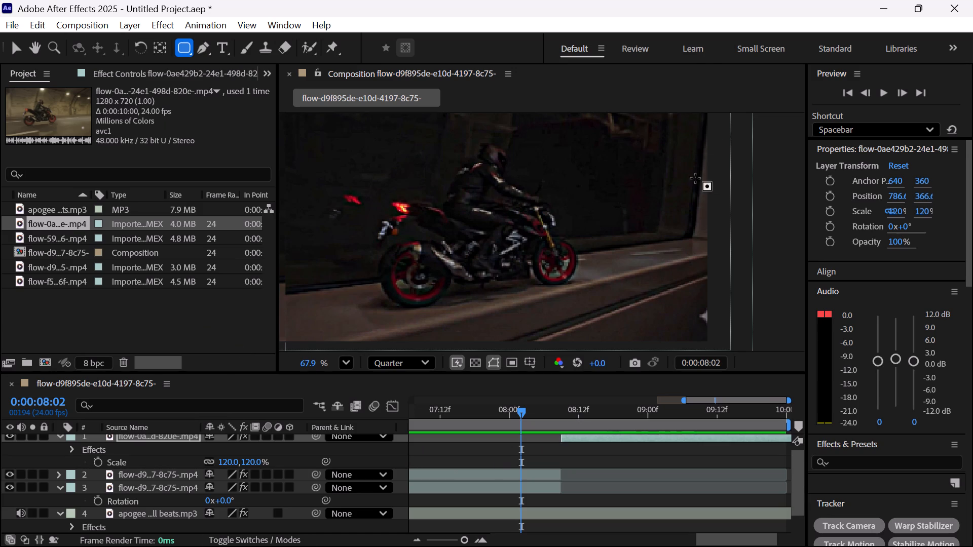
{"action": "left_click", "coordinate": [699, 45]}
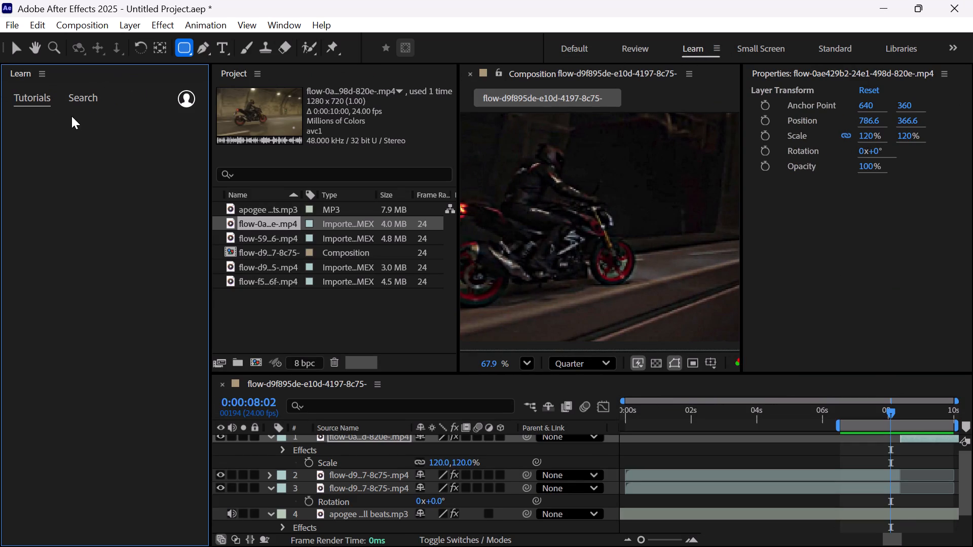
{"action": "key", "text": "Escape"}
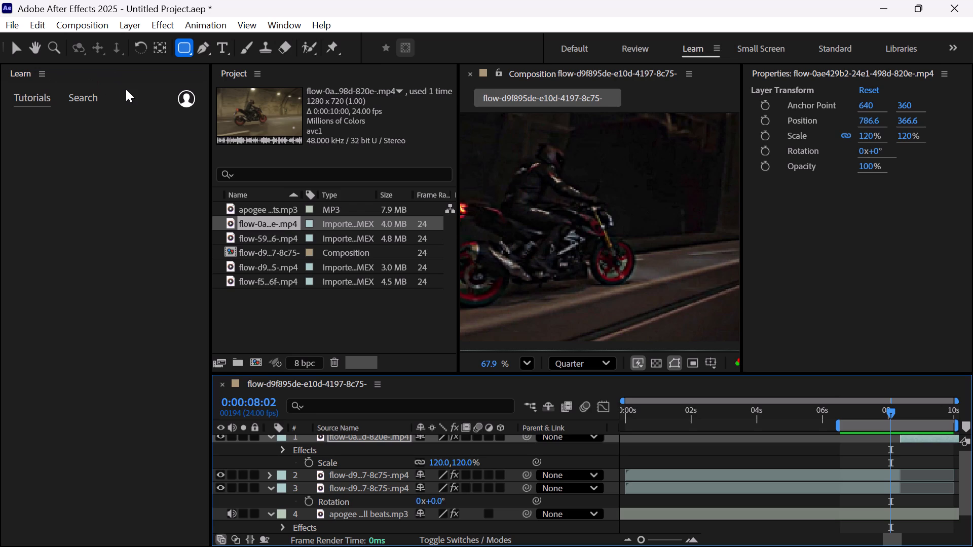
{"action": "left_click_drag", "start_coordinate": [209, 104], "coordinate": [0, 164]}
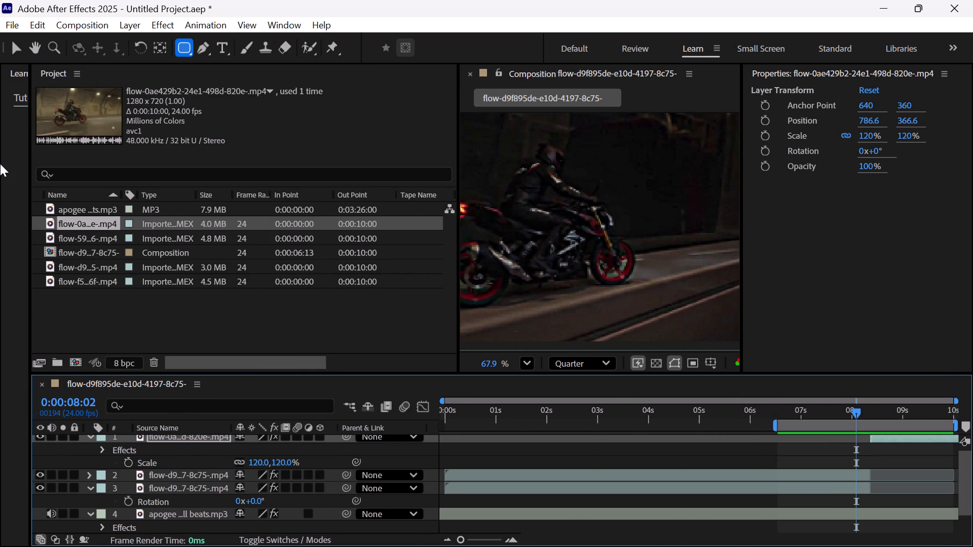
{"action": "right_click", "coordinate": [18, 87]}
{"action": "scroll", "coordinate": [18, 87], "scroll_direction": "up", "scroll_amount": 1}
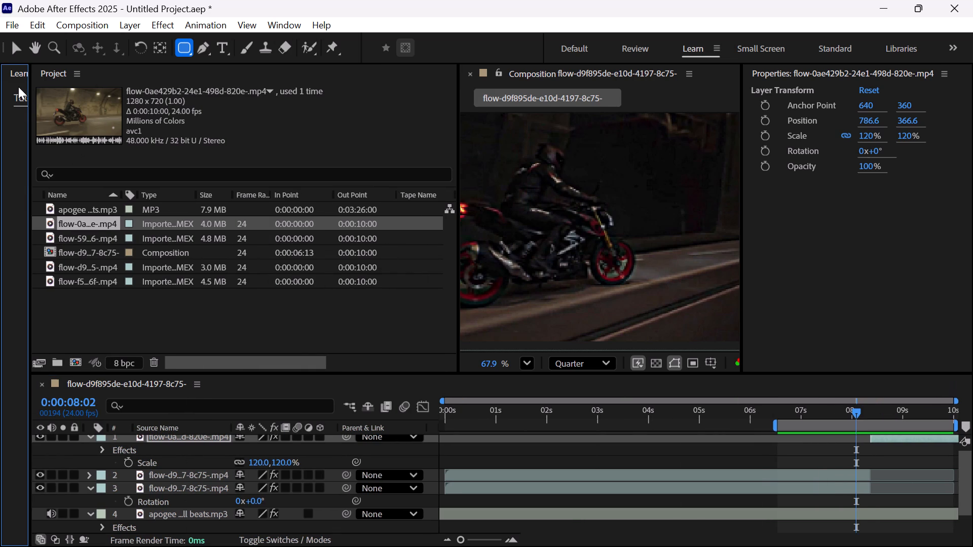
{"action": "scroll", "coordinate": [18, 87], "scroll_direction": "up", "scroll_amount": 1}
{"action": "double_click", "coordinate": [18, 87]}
Switch to the Review workspace and bring the Project panel to the front in place of Frame.io.
{"action": "left_click", "coordinate": [649, 46]}
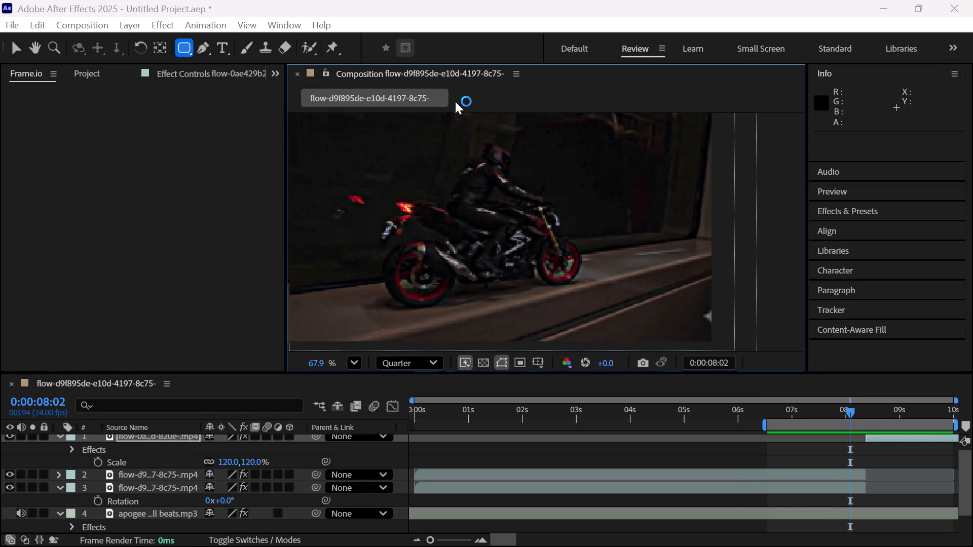
{"action": "left_click", "coordinate": [268, 268]}
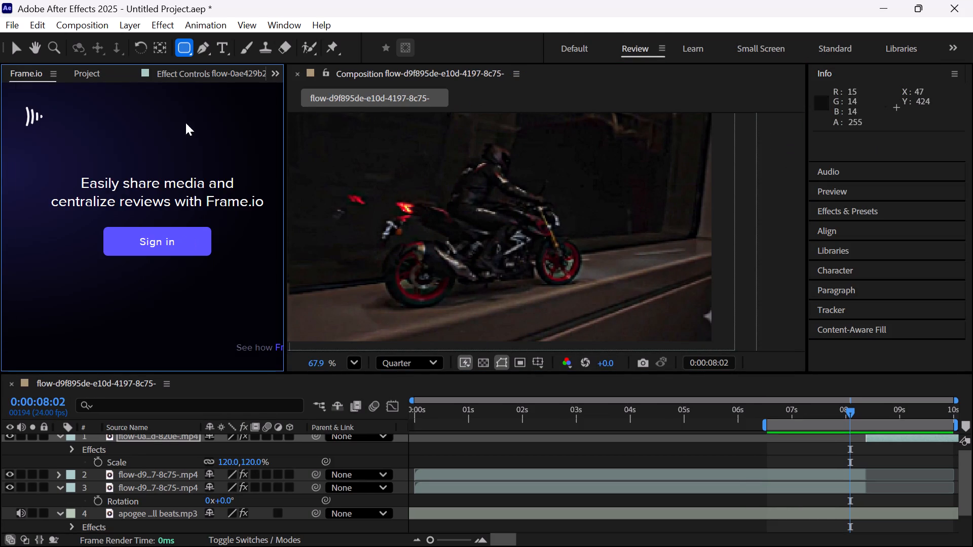
{"action": "left_click", "coordinate": [98, 75]}
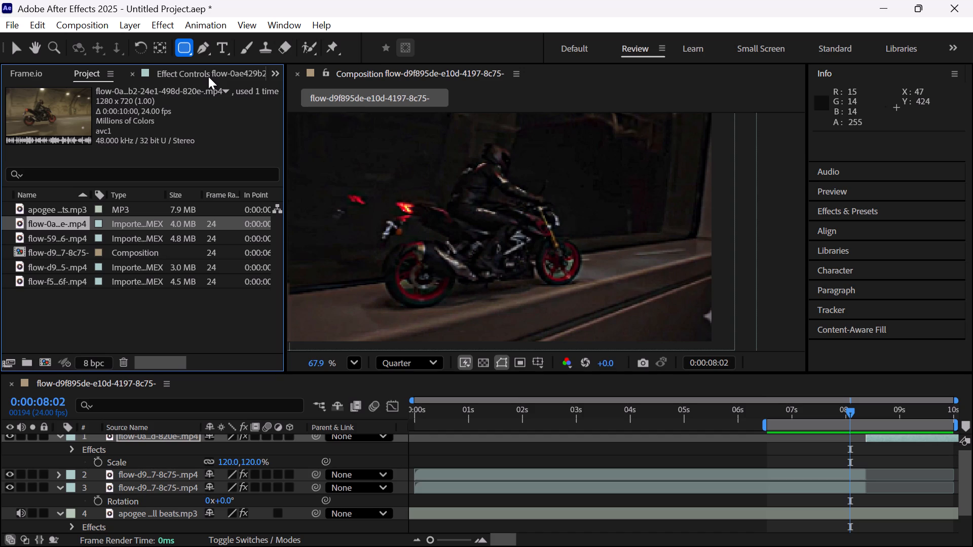
Play the preview across the cut repeatedly from 0:00:08:02 to check the rider's match, and stop at 0:00:09:12.
{"action": "key", "text": "space"}
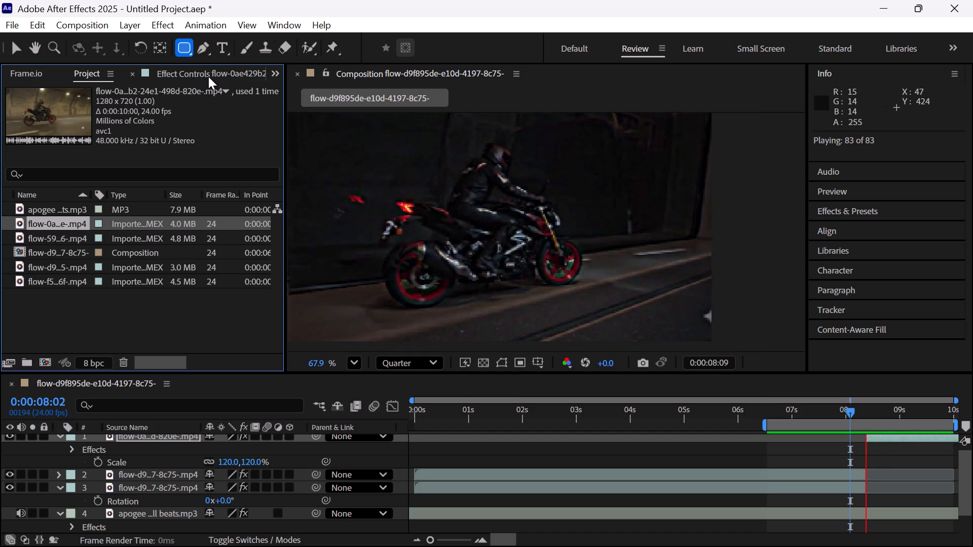
{"action": "key", "text": "space"}
{"action": "key", "text": "space"}
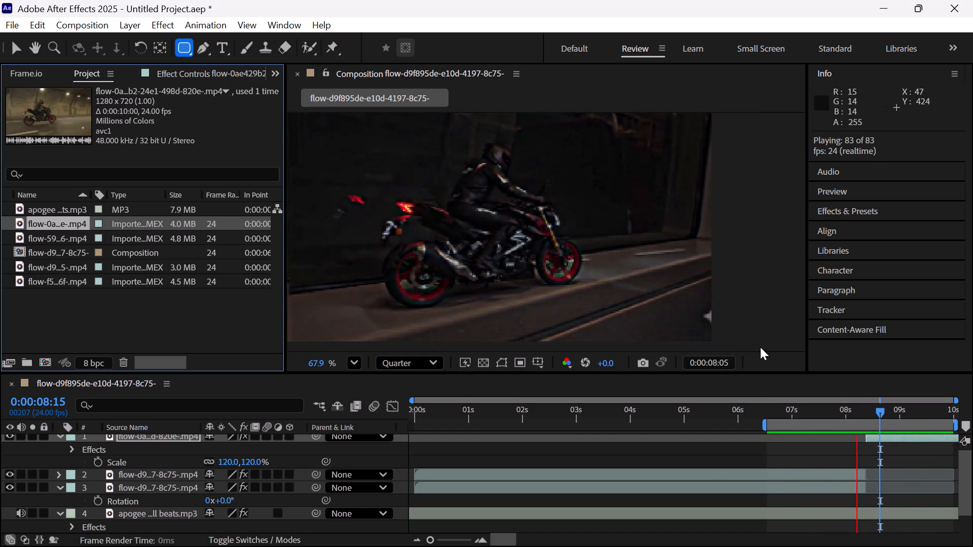
{"action": "key", "text": "space"}
{"action": "key", "text": "space"}
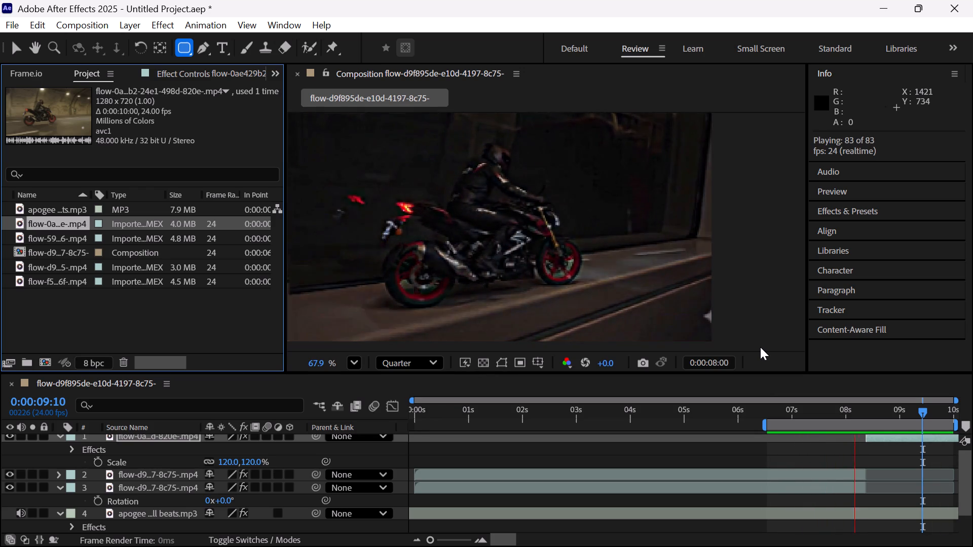
{"action": "key", "text": "space"}
{"action": "key", "text": "space"}
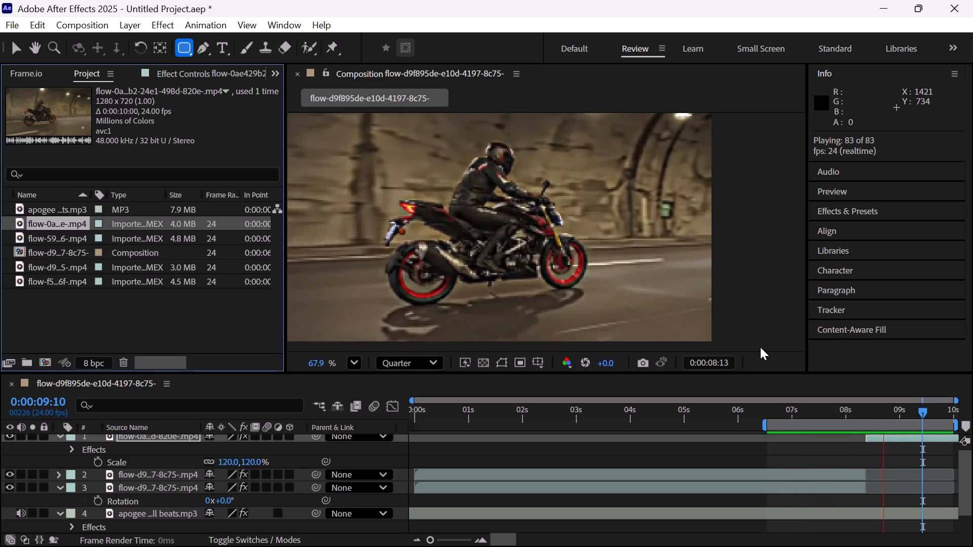
{"action": "key", "text": "space"}
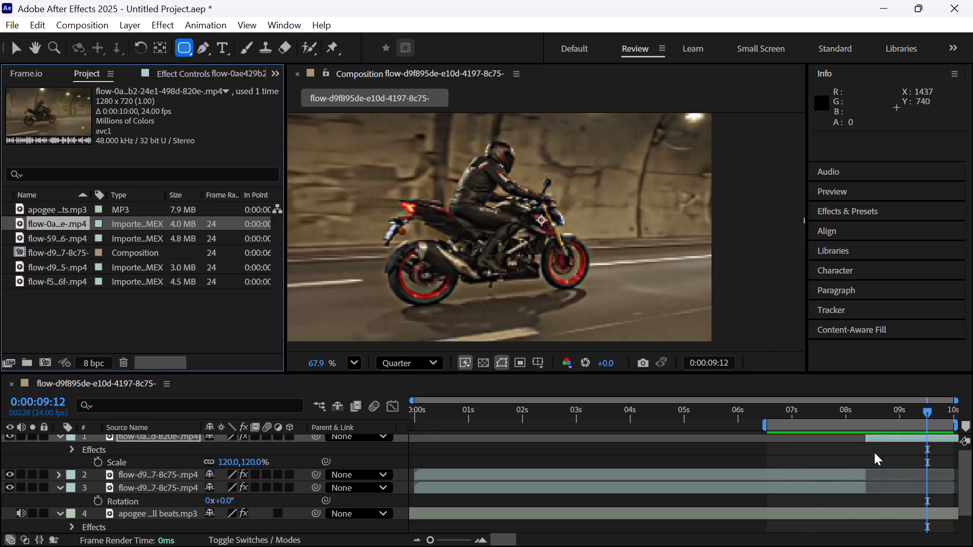
Search the effects and presets for "over" and apply the Overlay preset to layer 1, the tunnel clip.
{"action": "left_click", "coordinate": [857, 475]}
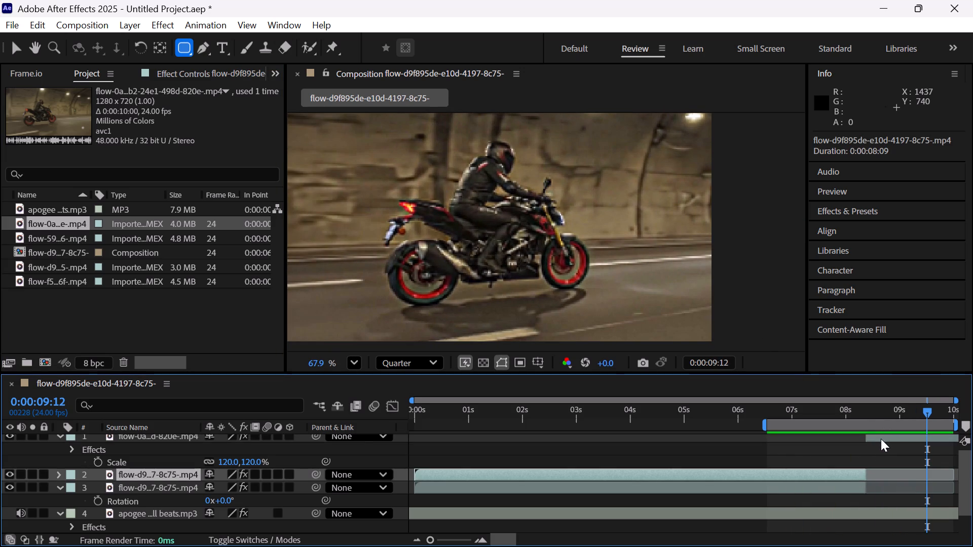
{"action": "left_click", "coordinate": [881, 439]}
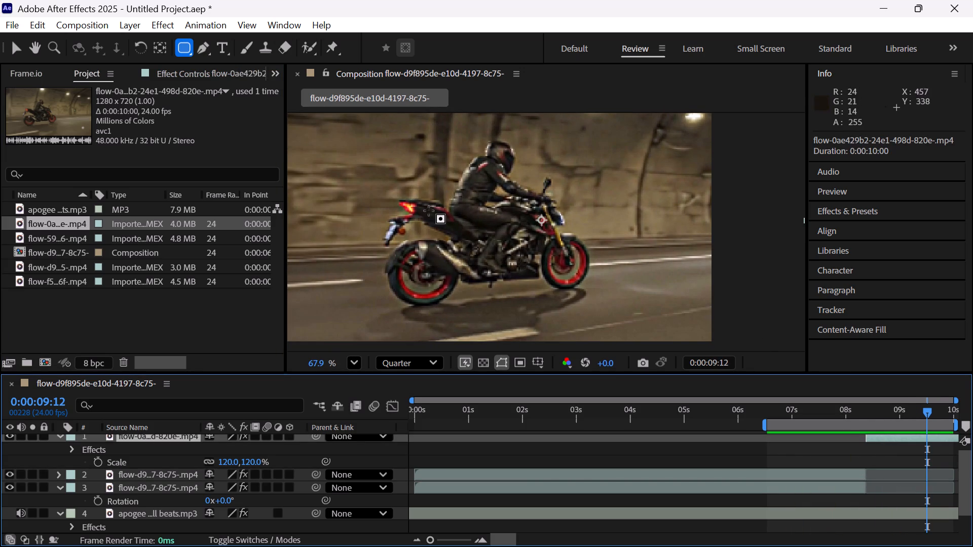
{"action": "key", "text": "ctrl+space"}
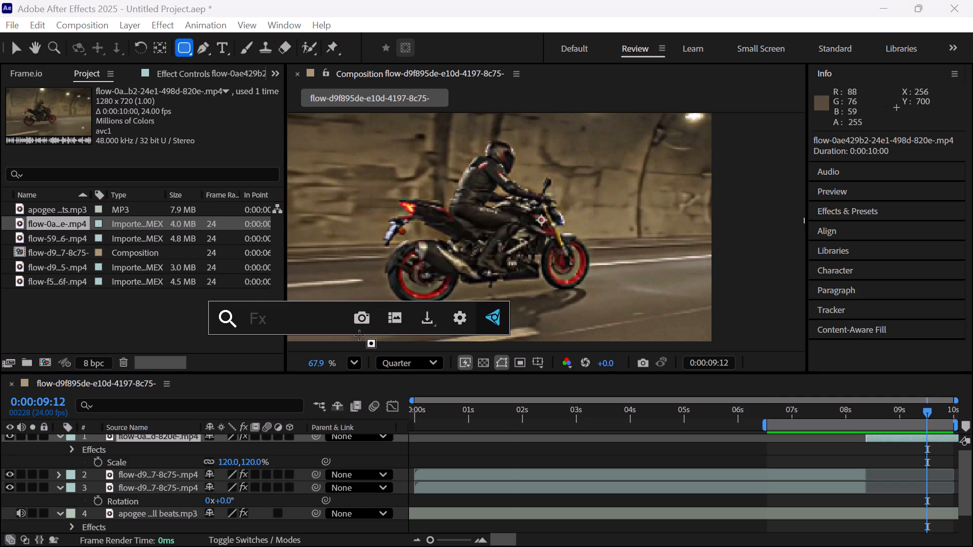
{"action": "type", "text": "over"}
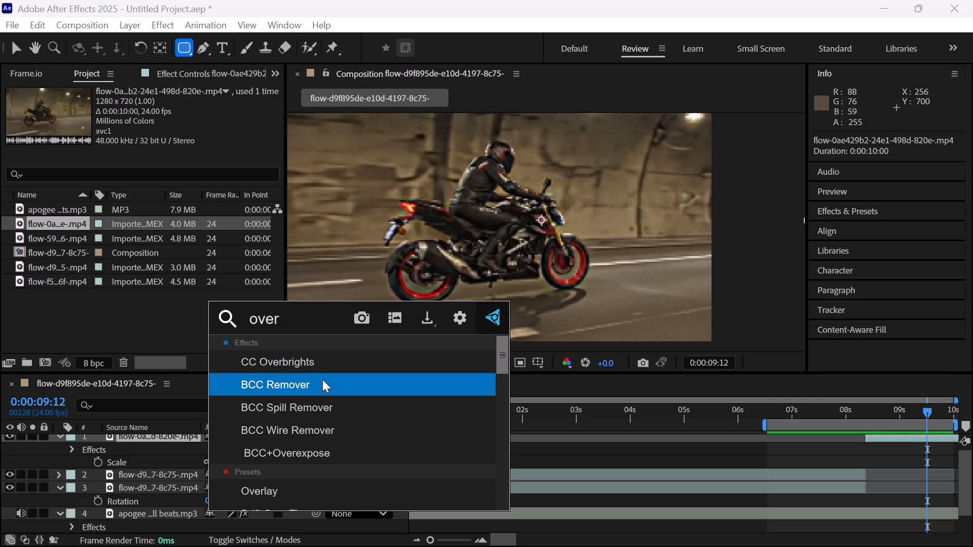
{"action": "scroll", "coordinate": [322, 379], "scroll_direction": "down", "scroll_amount": 1}
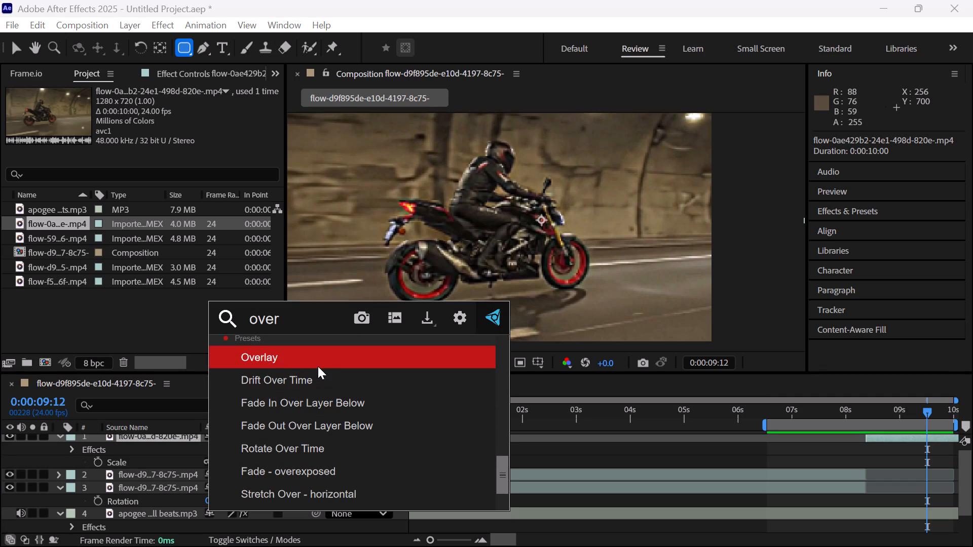
{"action": "scroll", "coordinate": [318, 366], "scroll_direction": "down", "scroll_amount": 1}
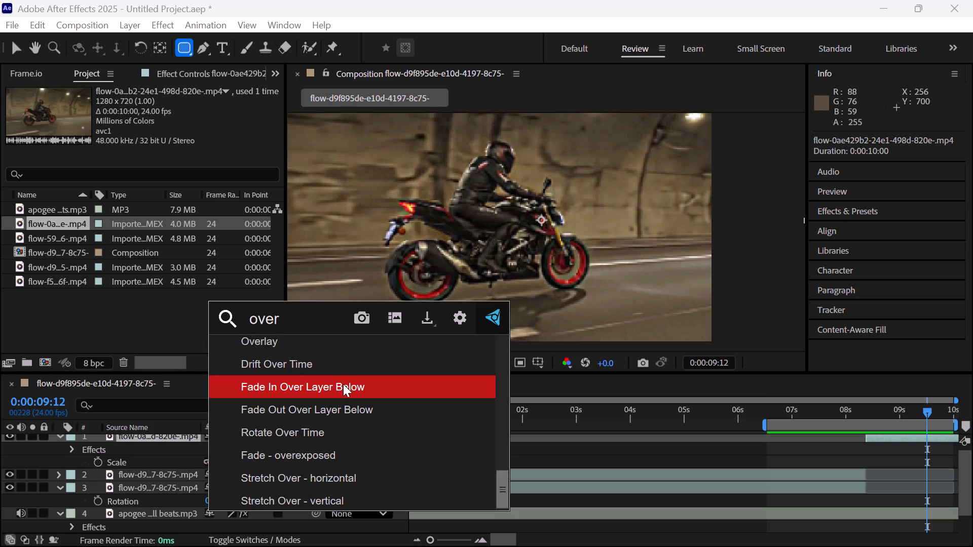
{"action": "scroll", "coordinate": [336, 363], "scroll_direction": "up", "scroll_amount": 1}
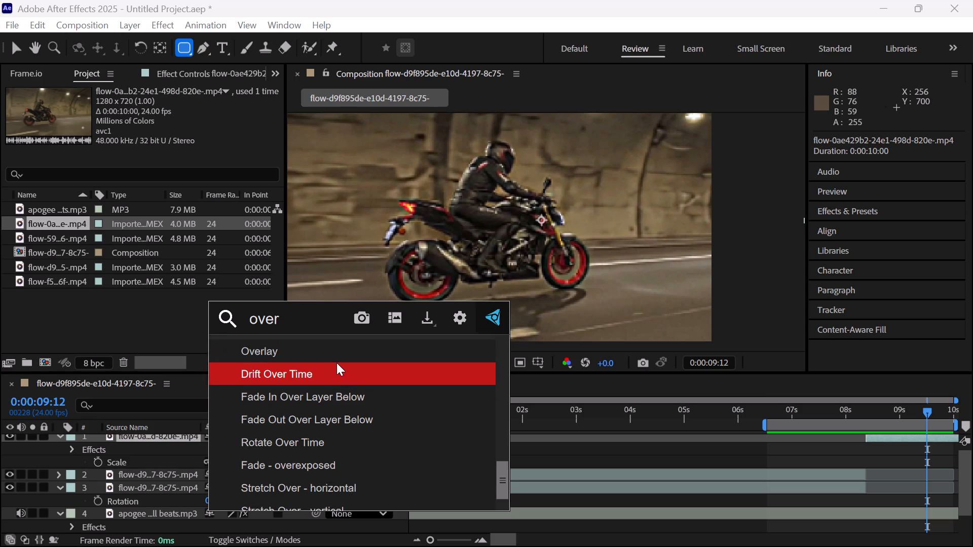
{"action": "scroll", "coordinate": [336, 363], "scroll_direction": "up", "scroll_amount": 1}
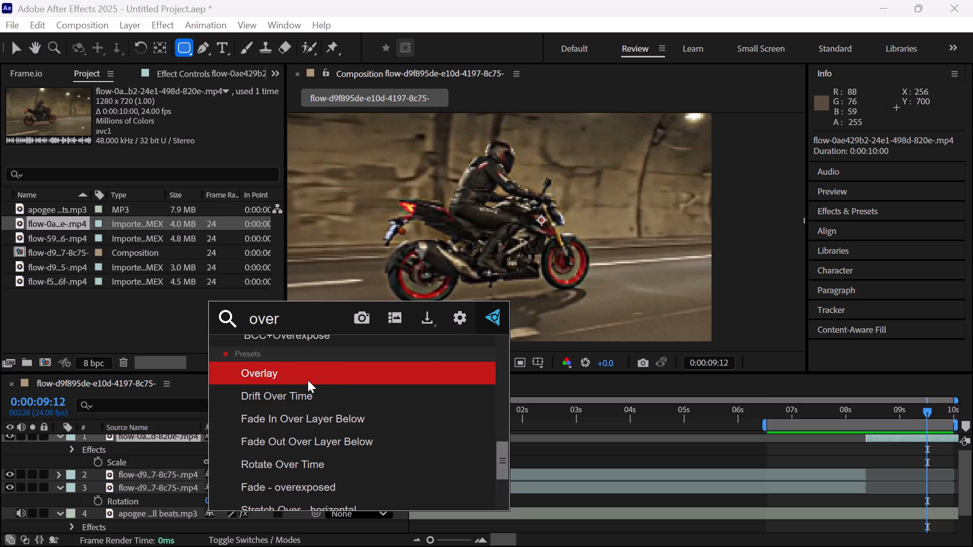
{"action": "left_click", "coordinate": [308, 380]}
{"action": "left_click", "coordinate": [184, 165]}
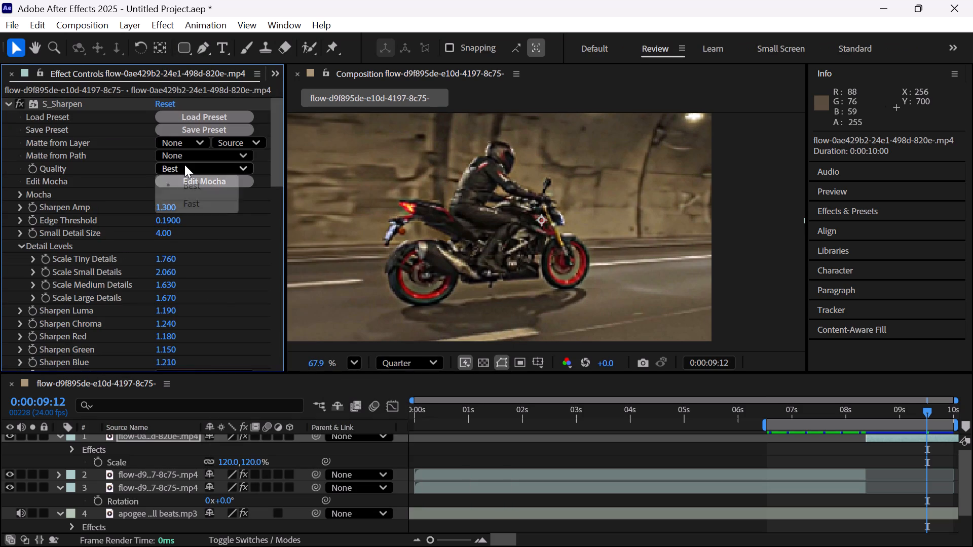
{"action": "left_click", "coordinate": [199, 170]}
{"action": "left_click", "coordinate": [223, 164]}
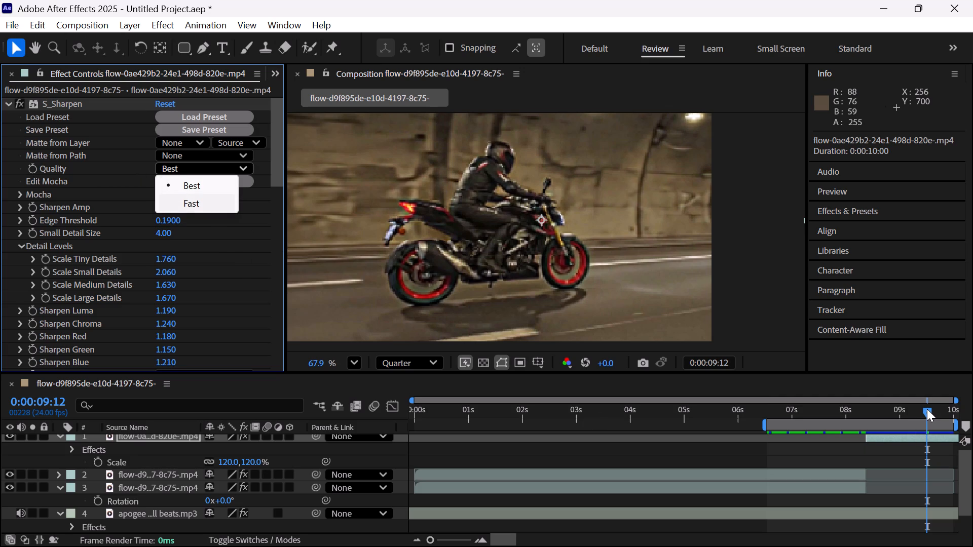
Preview the sequence from 0:00:06:15 through the cut to the tunnel clip.
{"action": "left_click_drag", "start_coordinate": [927, 409], "coordinate": [771, 432]}
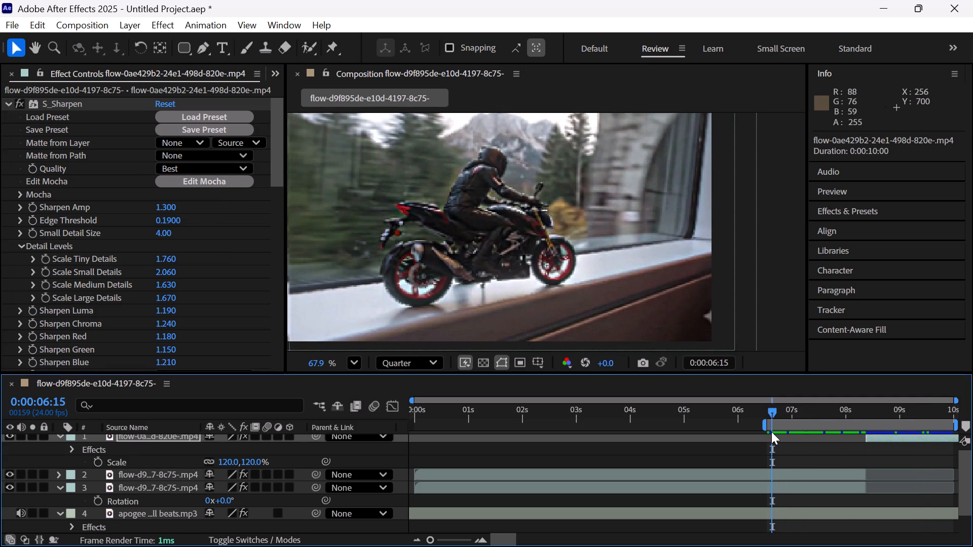
{"action": "key", "text": "space"}
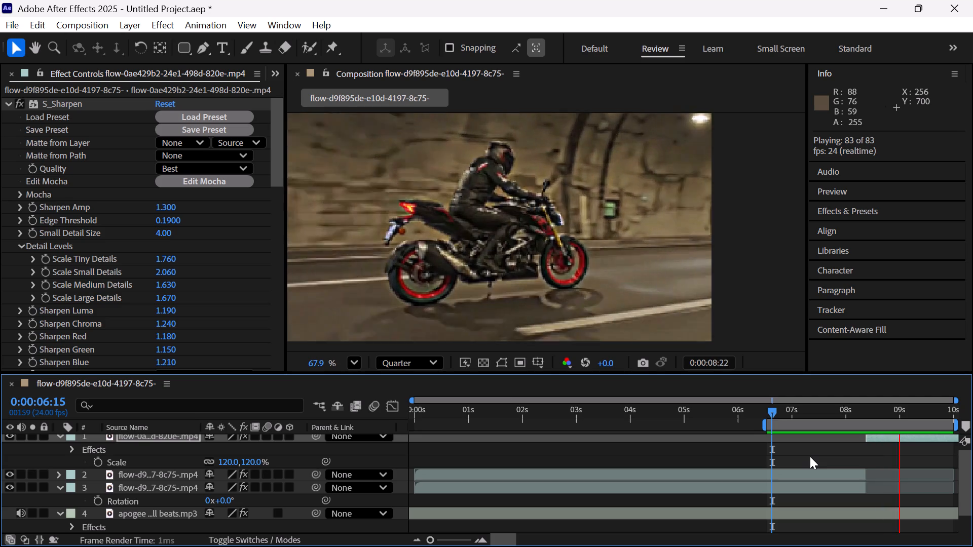
Stop the preview at 0:00:09:11, select the tunnel clip and examine its S_Sharpen settings, including the Opacity options.
{"action": "key", "text": "space"}
{"action": "left_click", "coordinate": [880, 436]}
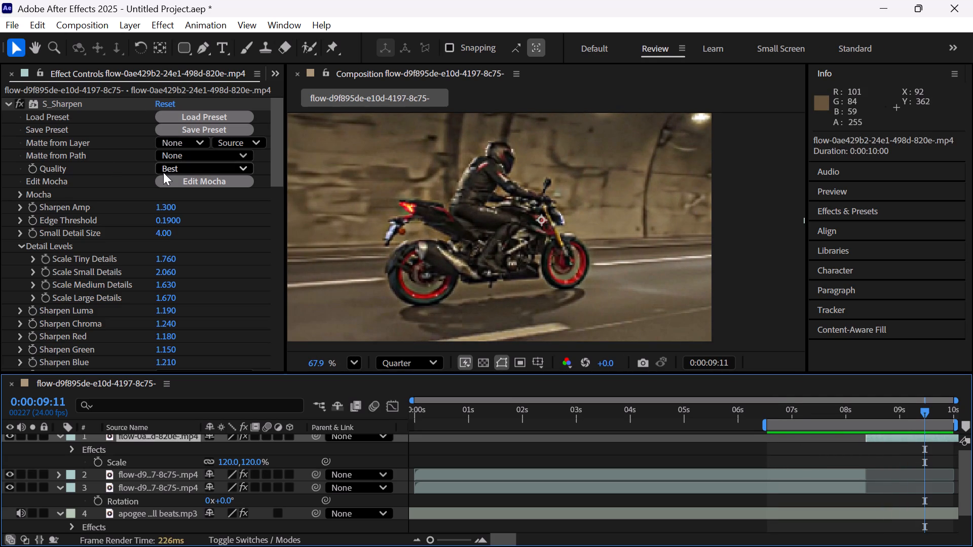
{"action": "scroll", "coordinate": [177, 243], "scroll_direction": "down", "scroll_amount": 1}
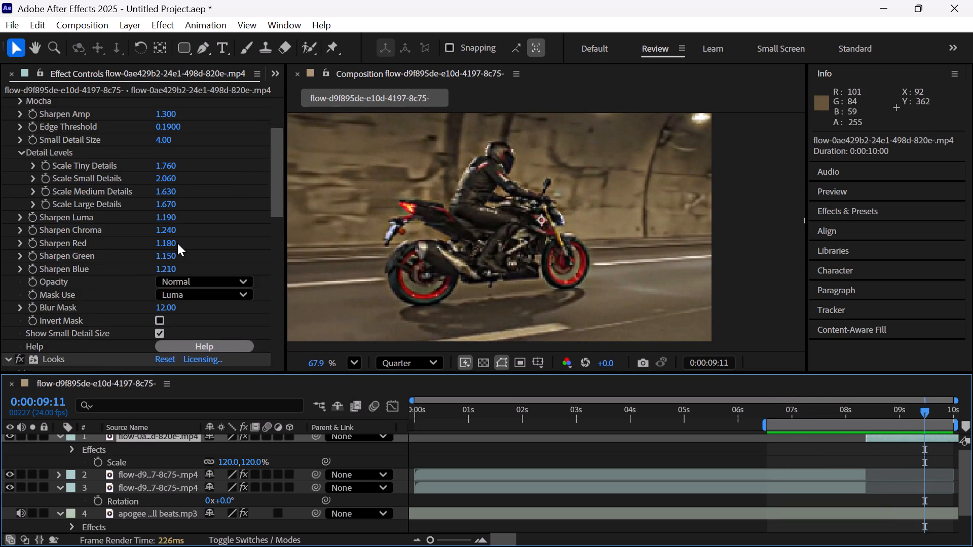
{"action": "scroll", "coordinate": [177, 243], "scroll_direction": "down", "scroll_amount": 1}
{"action": "scroll", "coordinate": [193, 229], "scroll_direction": "up", "scroll_amount": 1}
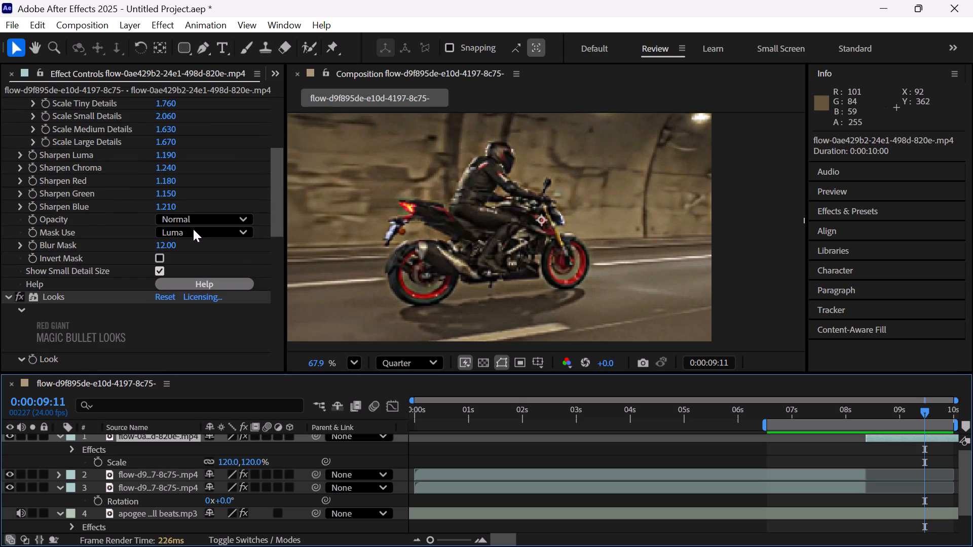
{"action": "left_click", "coordinate": [215, 221]}
{"action": "left_click", "coordinate": [215, 221]}
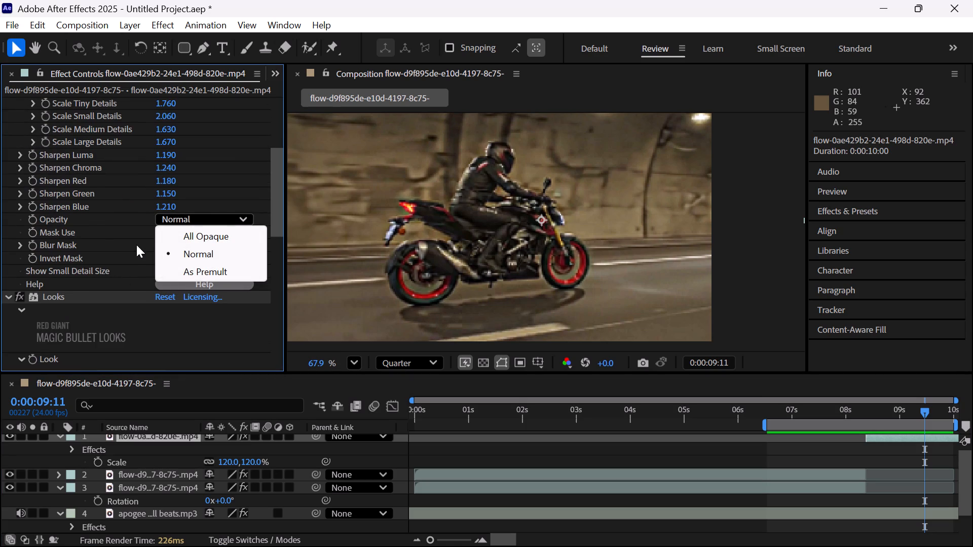
{"action": "left_click", "coordinate": [215, 184]}
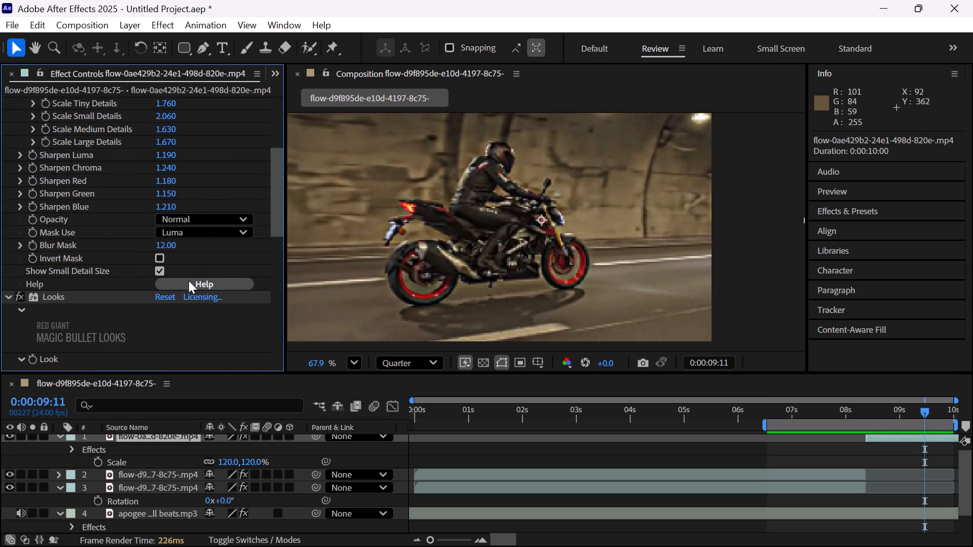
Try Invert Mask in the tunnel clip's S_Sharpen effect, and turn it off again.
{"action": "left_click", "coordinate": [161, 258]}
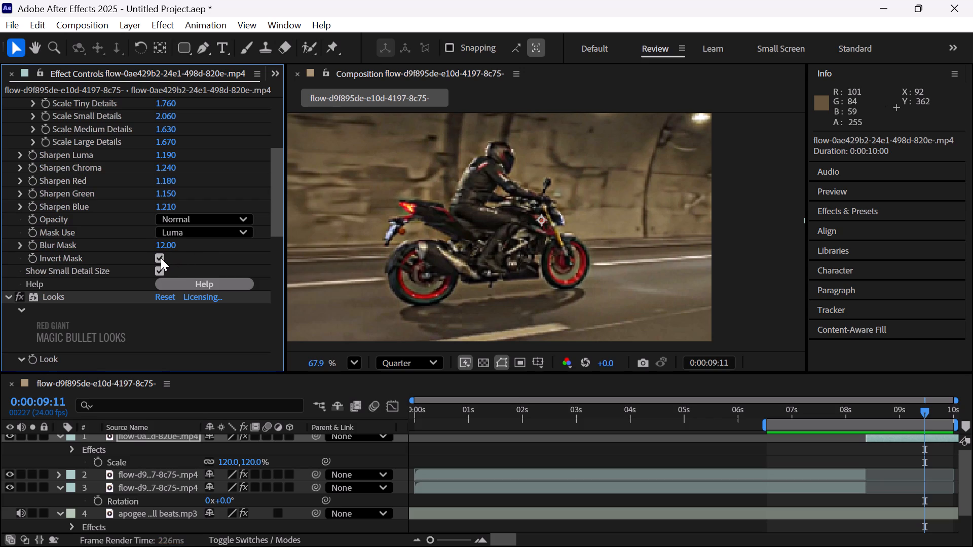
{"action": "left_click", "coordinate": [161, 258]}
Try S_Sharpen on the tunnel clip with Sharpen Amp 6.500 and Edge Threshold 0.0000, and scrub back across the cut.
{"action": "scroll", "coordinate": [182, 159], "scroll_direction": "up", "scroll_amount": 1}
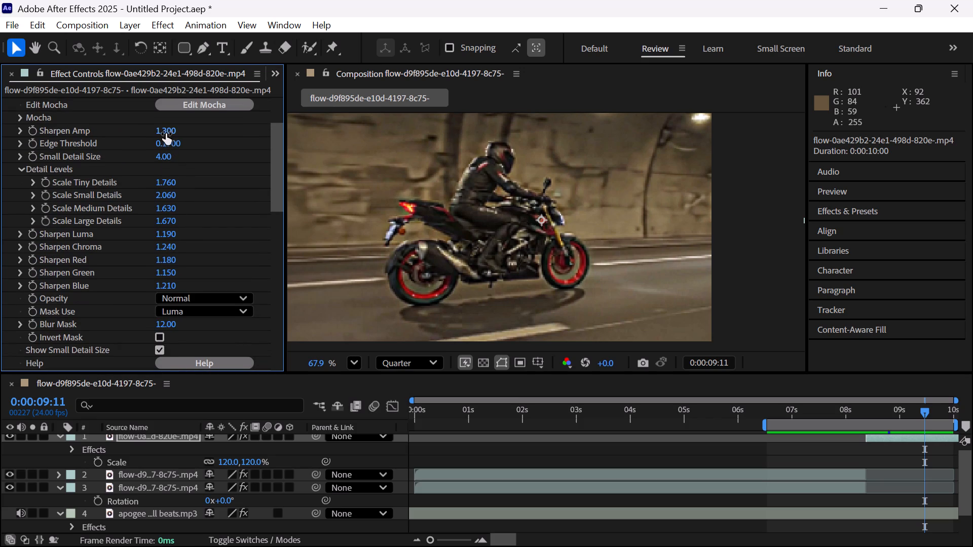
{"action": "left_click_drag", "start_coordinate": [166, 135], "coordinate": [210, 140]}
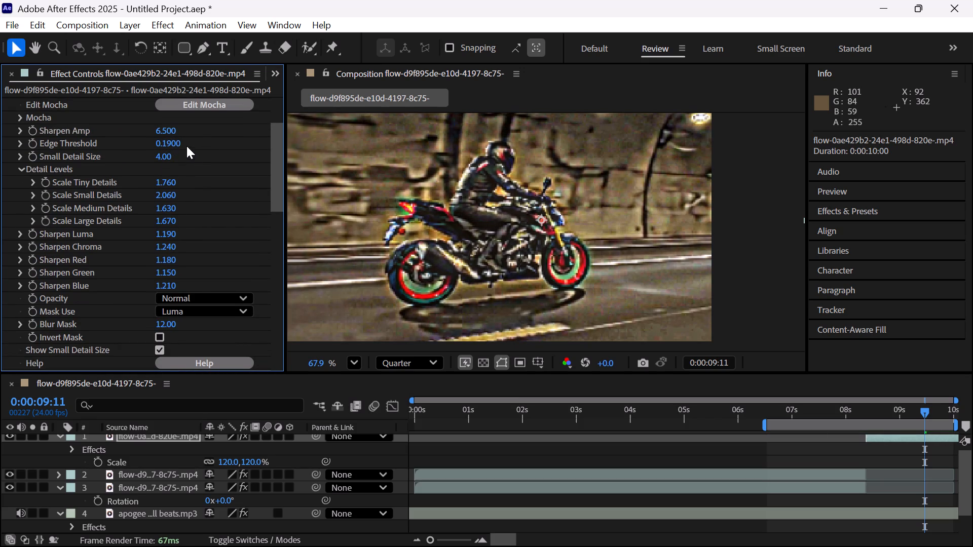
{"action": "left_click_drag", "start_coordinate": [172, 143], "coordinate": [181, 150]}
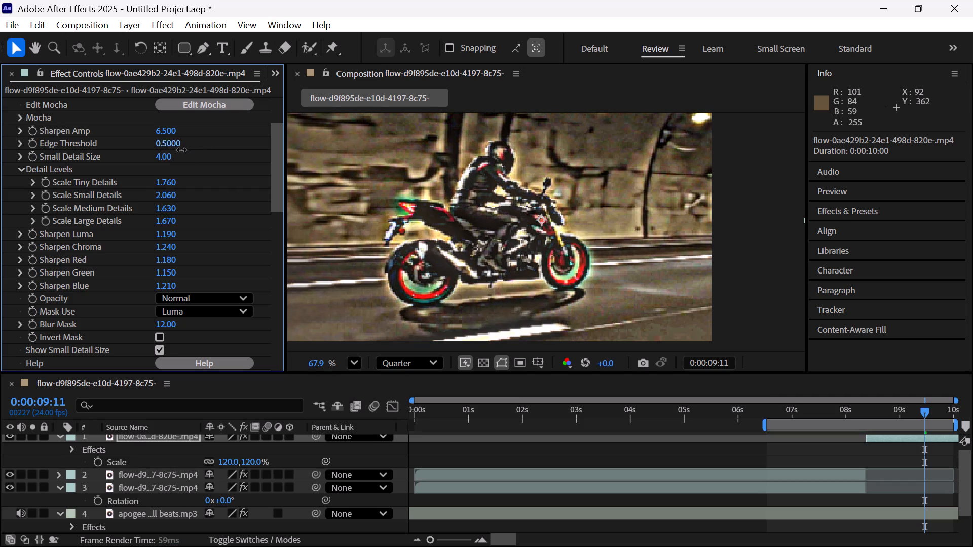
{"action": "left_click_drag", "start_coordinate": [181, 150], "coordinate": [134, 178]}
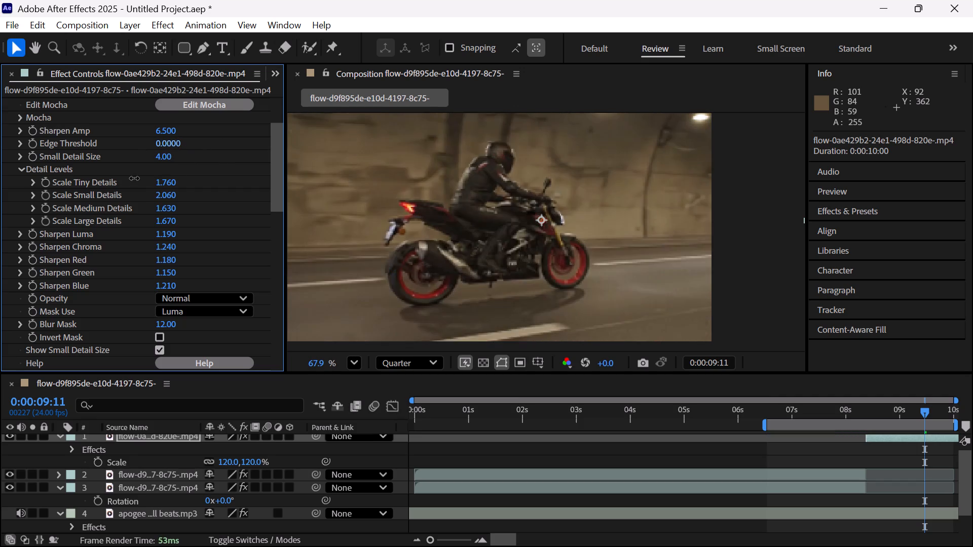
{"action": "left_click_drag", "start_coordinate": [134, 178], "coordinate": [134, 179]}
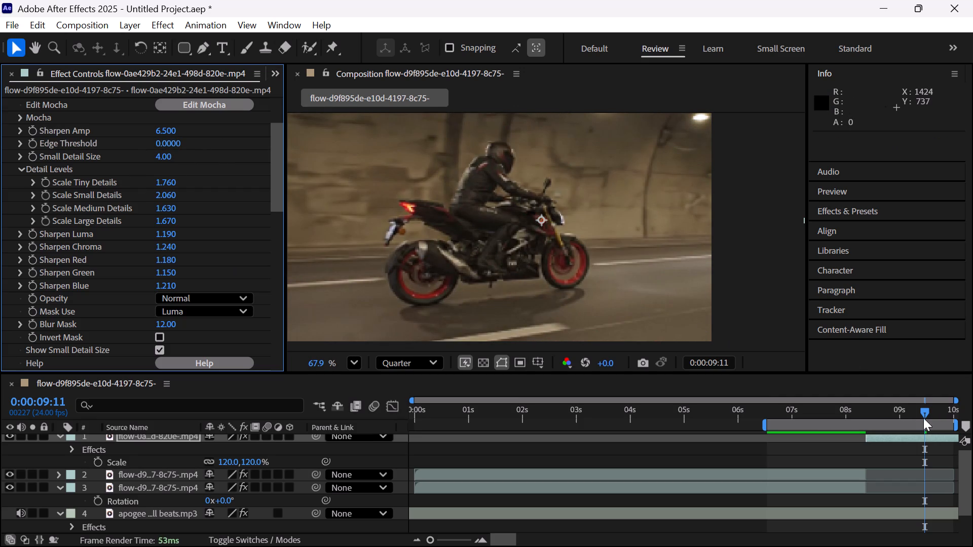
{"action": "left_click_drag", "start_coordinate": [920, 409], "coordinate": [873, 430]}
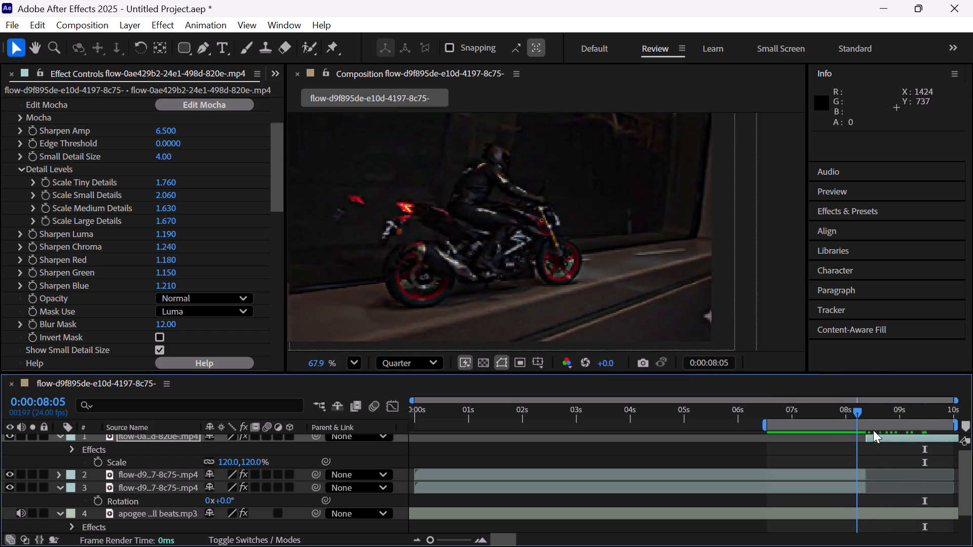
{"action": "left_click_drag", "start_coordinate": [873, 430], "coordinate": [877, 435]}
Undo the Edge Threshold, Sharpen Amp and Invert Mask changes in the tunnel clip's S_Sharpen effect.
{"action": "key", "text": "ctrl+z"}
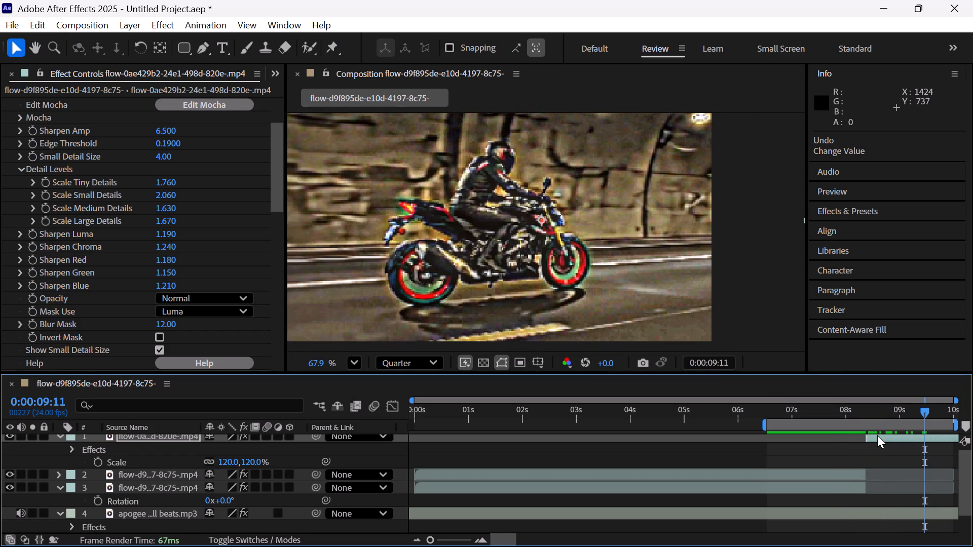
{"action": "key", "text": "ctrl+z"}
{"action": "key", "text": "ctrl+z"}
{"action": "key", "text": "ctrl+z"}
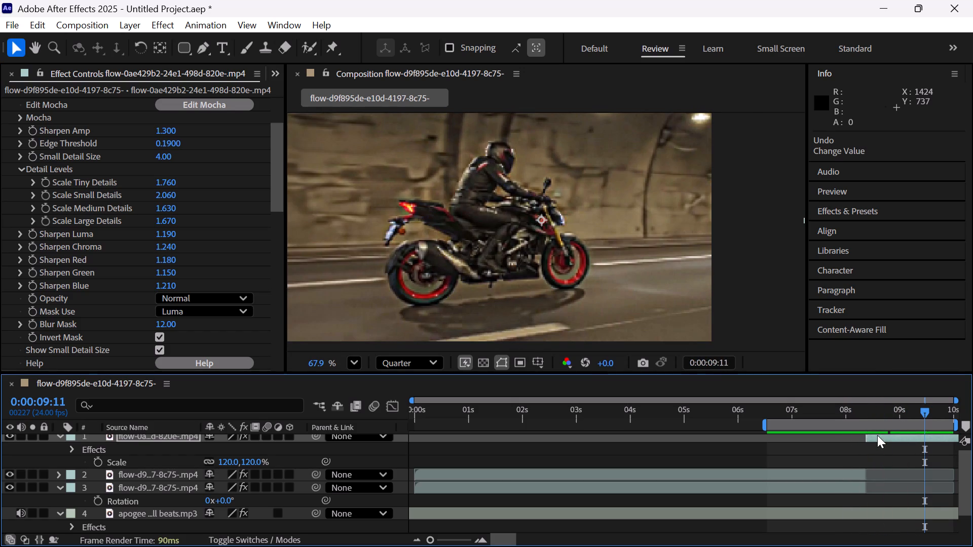
Examine the tunnel clip's whole effect stack, from S_Sharpen through Looks and Unsharp Mask to Wiggle Frequency.
{"action": "scroll", "coordinate": [206, 152], "scroll_direction": "up", "scroll_amount": 2}
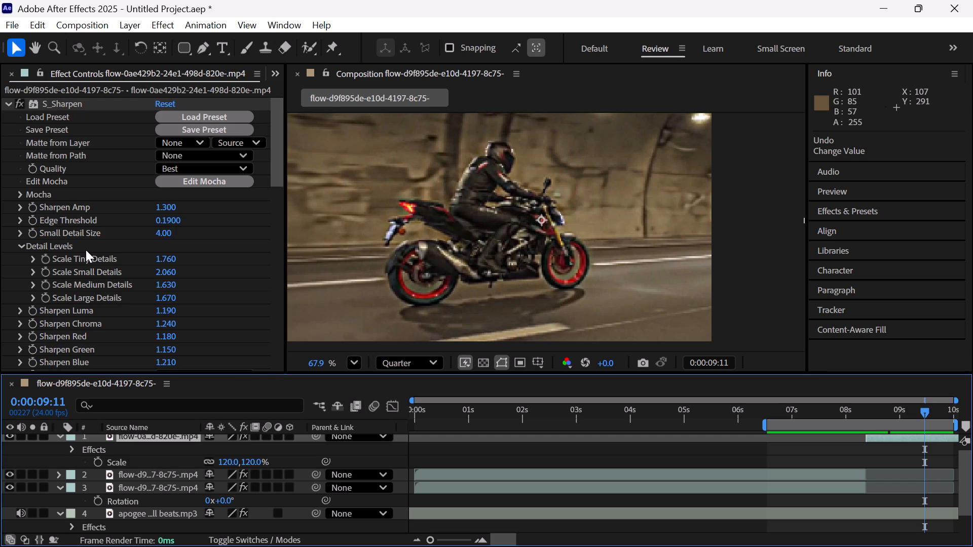
{"action": "scroll", "coordinate": [86, 250], "scroll_direction": "down", "scroll_amount": 1}
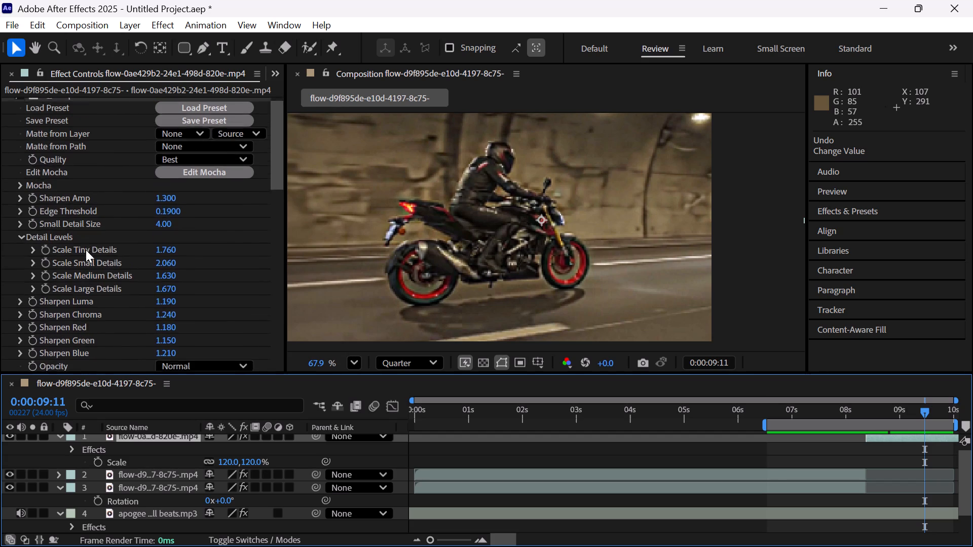
{"action": "scroll", "coordinate": [86, 250], "scroll_direction": "down", "scroll_amount": 4}
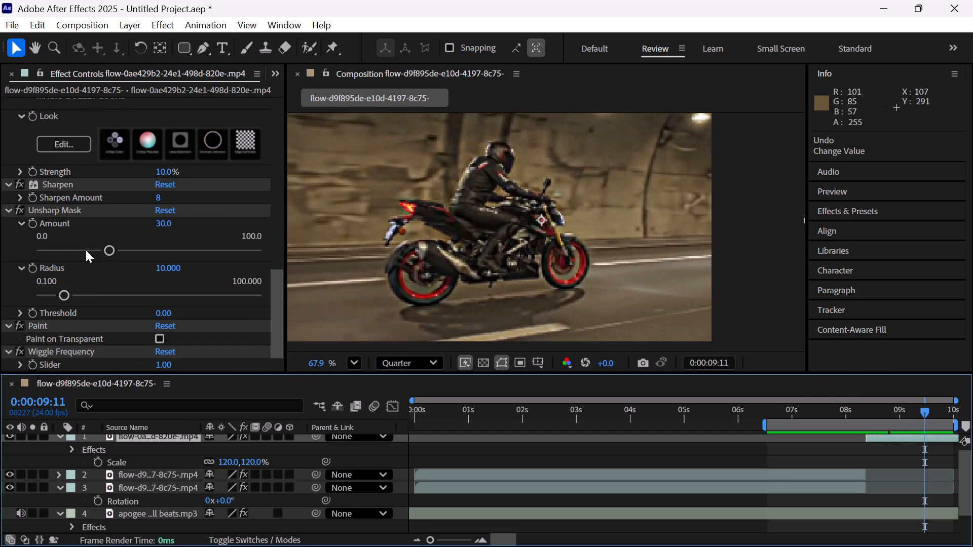
{"action": "scroll", "coordinate": [89, 239], "scroll_direction": "up", "scroll_amount": 1}
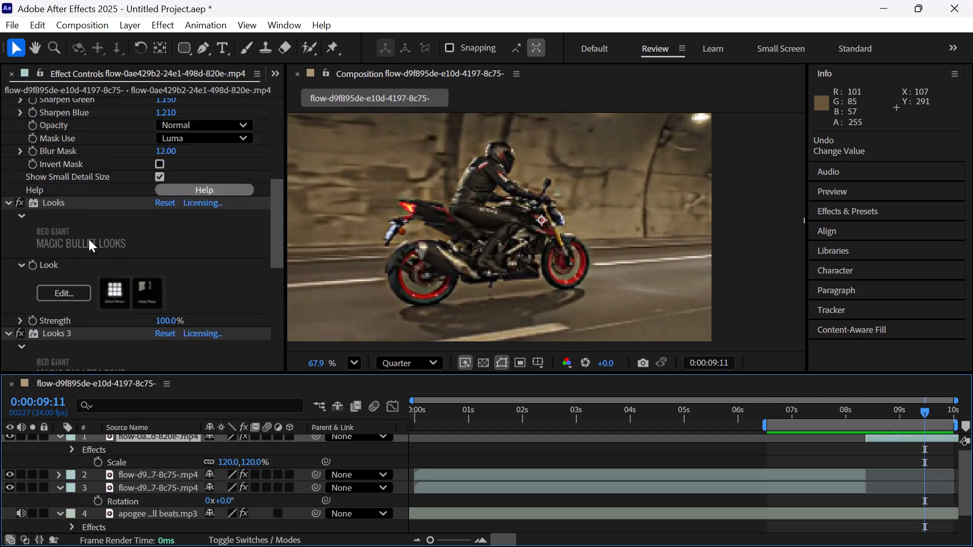
{"action": "scroll", "coordinate": [89, 239], "scroll_direction": "up", "scroll_amount": 2}
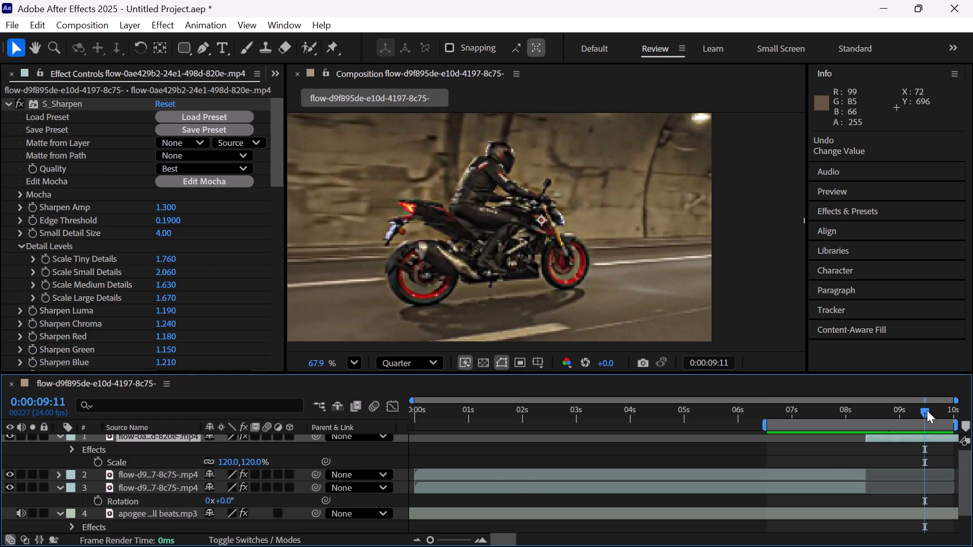
Extend the work area's start back to 0:00:00:00 and preview the full ten-second sequence.
{"action": "left_click_drag", "start_coordinate": [927, 410], "coordinate": [779, 479]}
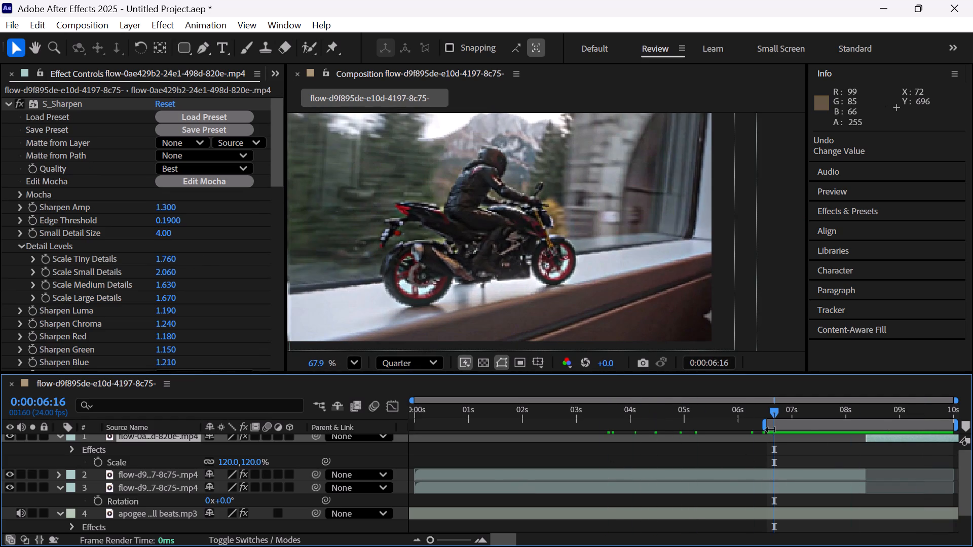
{"action": "left_click_drag", "start_coordinate": [762, 429], "coordinate": [363, 414]}
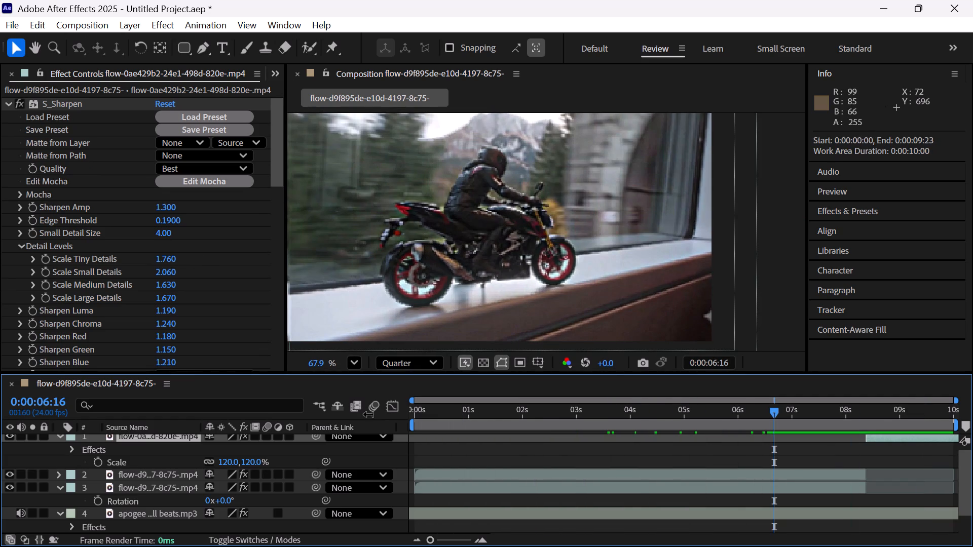
{"action": "left_click_drag", "start_coordinate": [363, 414], "coordinate": [341, 404]}
{"action": "key", "text": "space"}
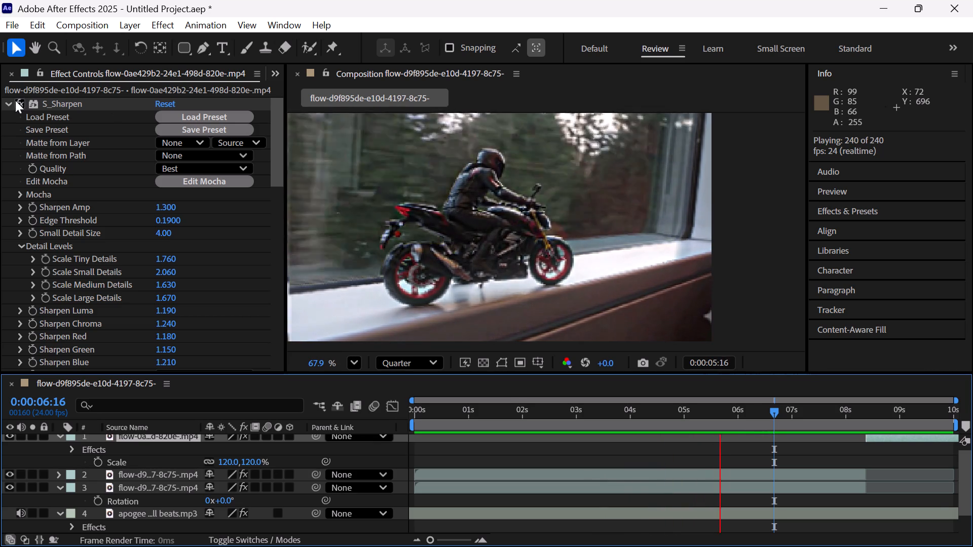
Collapse the settings of all of the tunnel clip's effects, from S_Sharpen to Wiggle Frequency.
{"action": "left_click", "coordinate": [8, 101]}
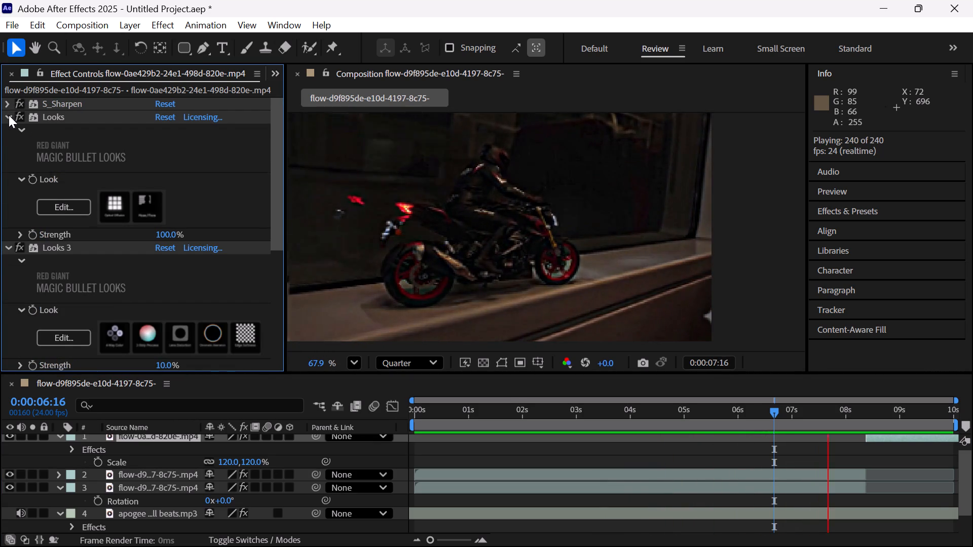
{"action": "left_click", "coordinate": [9, 115]}
{"action": "left_click", "coordinate": [8, 130]}
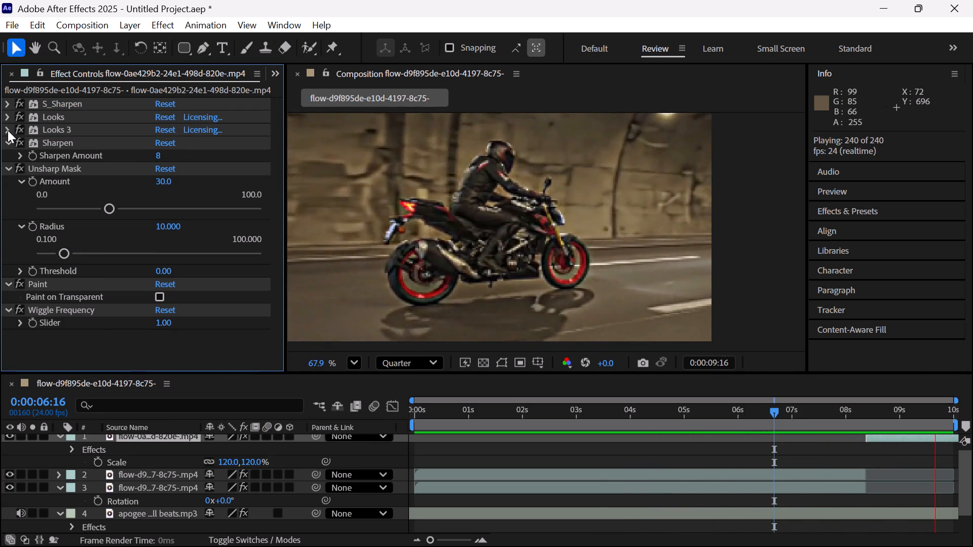
{"action": "left_click", "coordinate": [11, 147]}
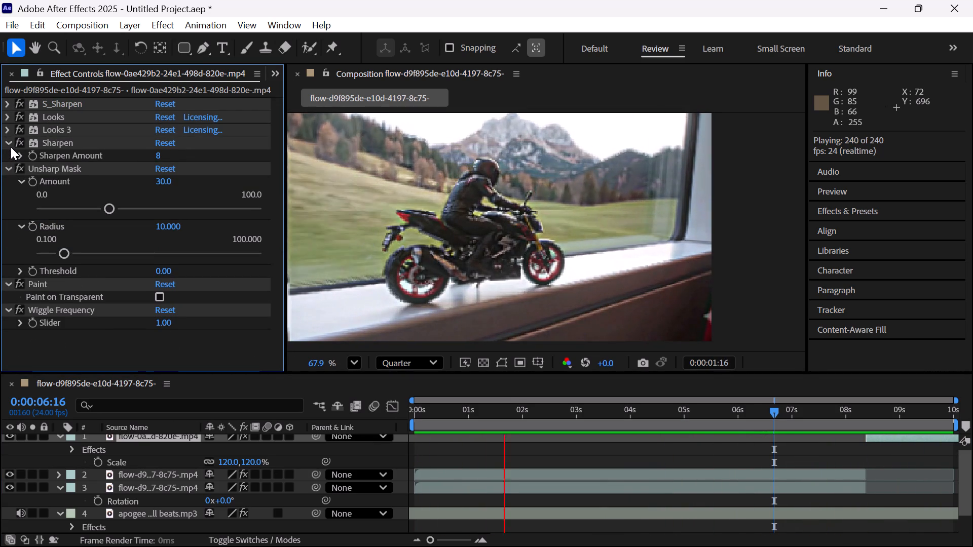
{"action": "left_click", "coordinate": [11, 153]}
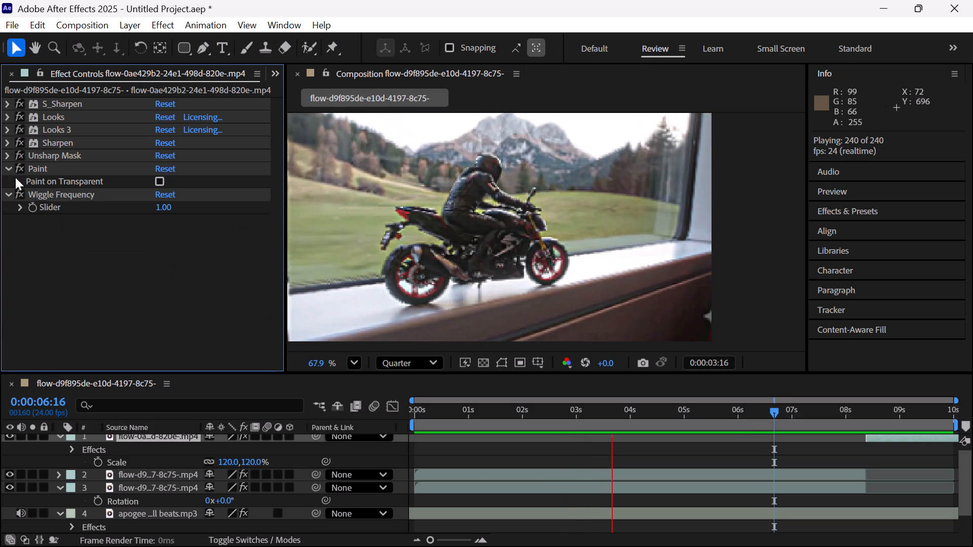
{"action": "left_click", "coordinate": [9, 192]}
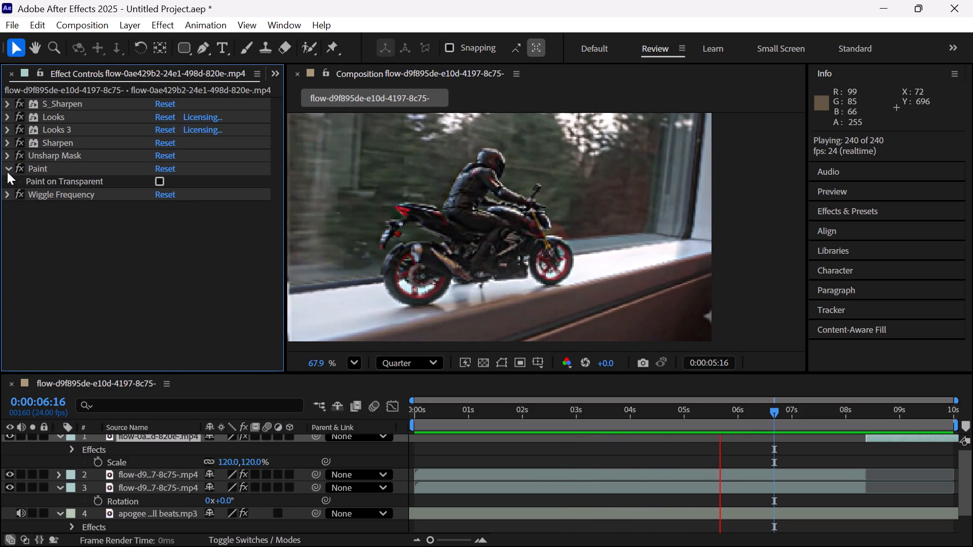
{"action": "left_click", "coordinate": [7, 171]}
Copy all effects from S_Sharpen to Wiggle Frequency, stop the preview at 0:00:08:19, and paste them onto the same tunnel clip.
{"action": "left_click_drag", "start_coordinate": [172, 239], "coordinate": [60, 91]}
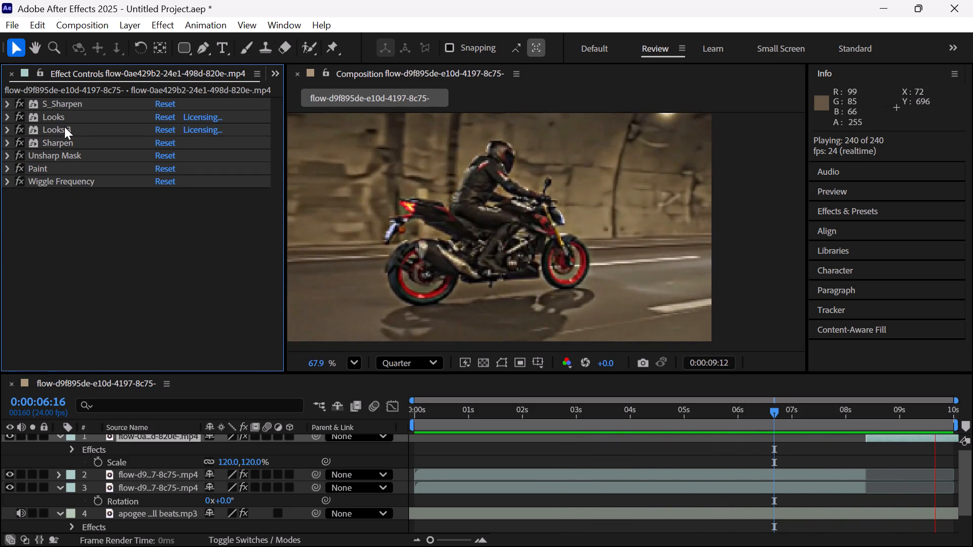
{"action": "left_click_drag", "start_coordinate": [87, 100], "coordinate": [93, 120], "text": "ctrl"}
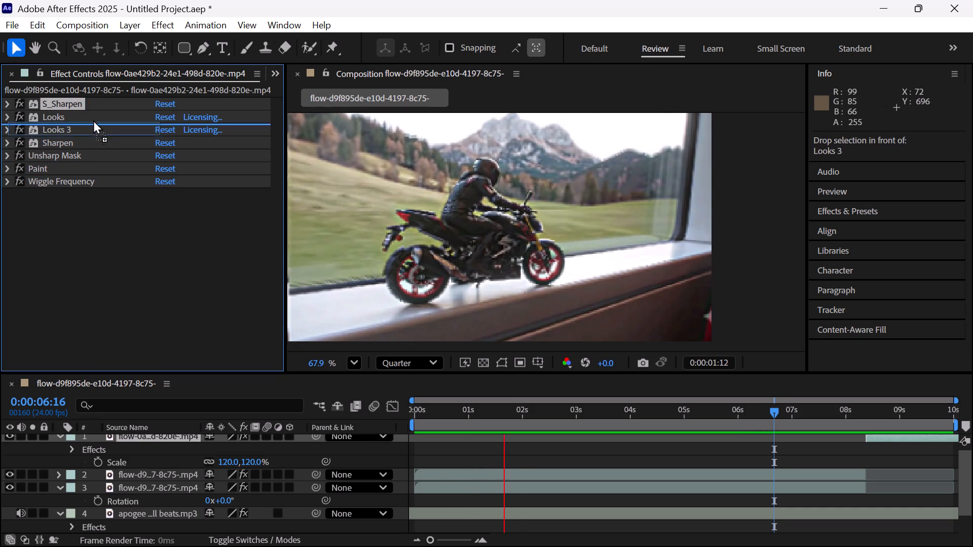
{"action": "left_click_drag", "start_coordinate": [93, 120], "coordinate": [94, 102], "text": "ctrl"}
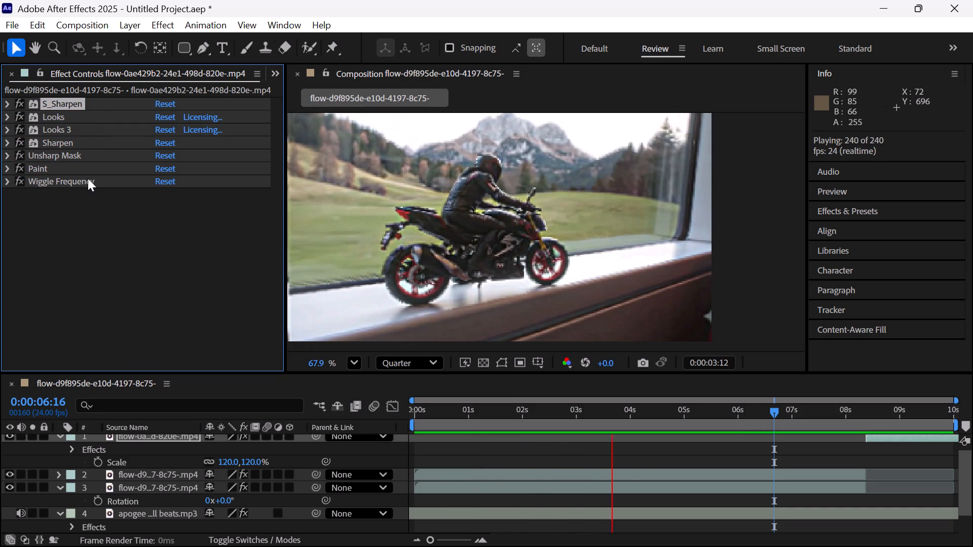
{"action": "left_click", "coordinate": [86, 180], "text": "shift"}
{"action": "key", "text": "ctrl+c"}
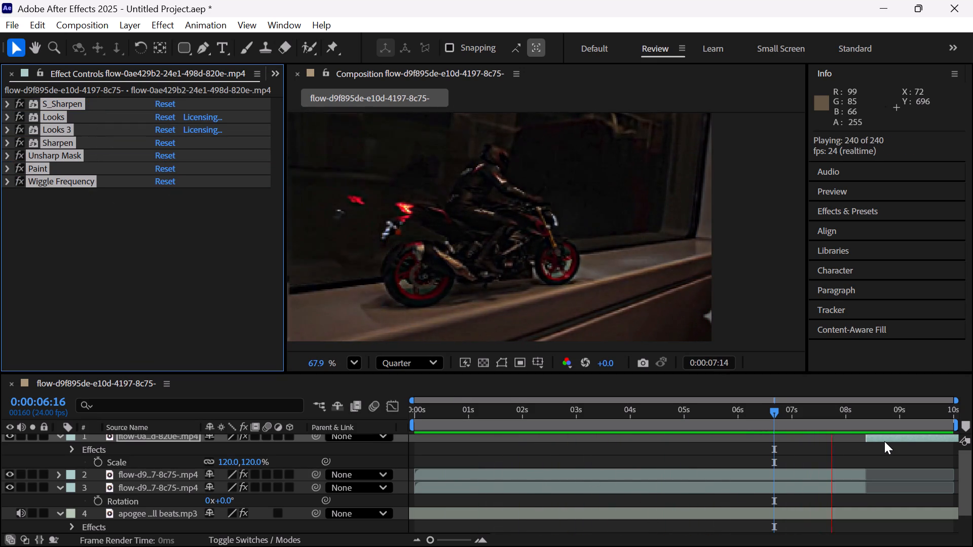
{"action": "key", "text": "space"}
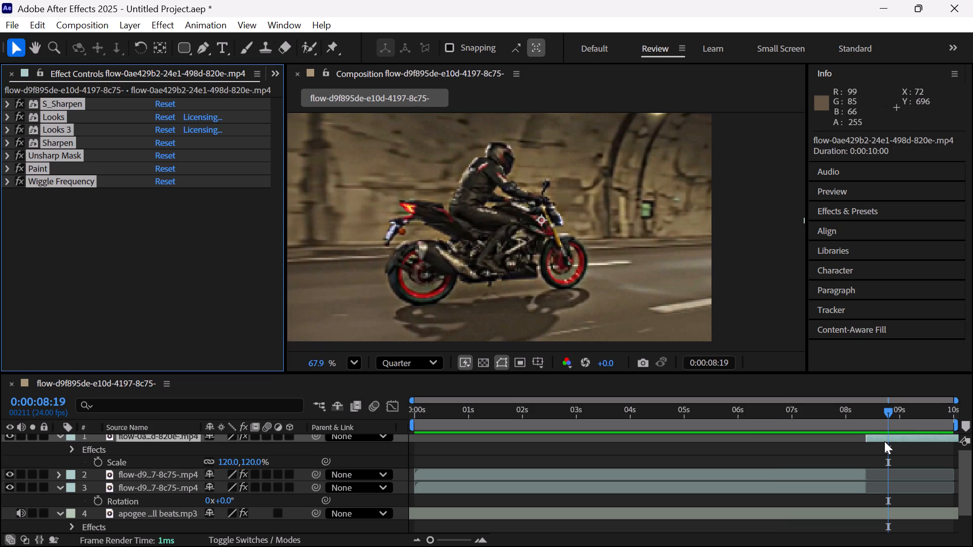
{"action": "left_click", "coordinate": [884, 441]}
{"action": "left_click", "coordinate": [878, 437]}
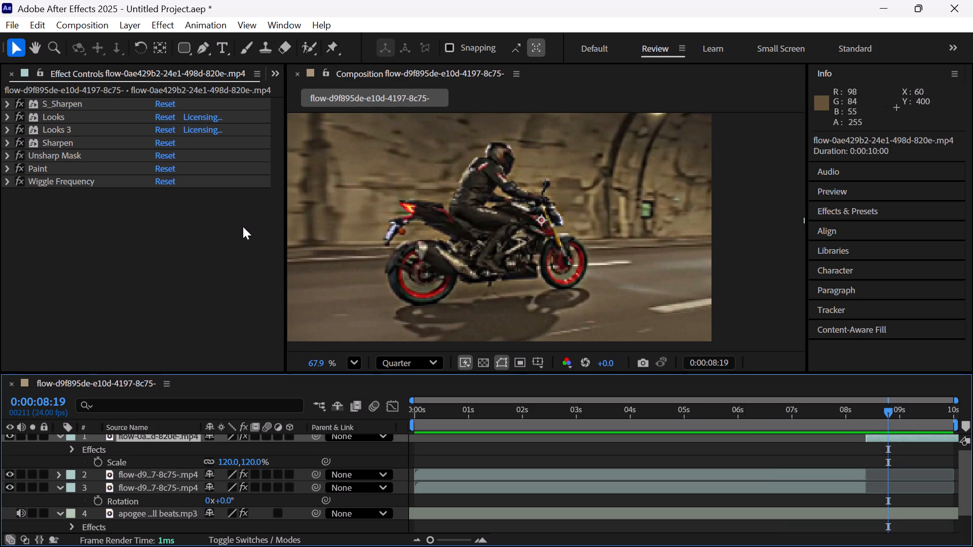
{"action": "left_click", "coordinate": [229, 223]}
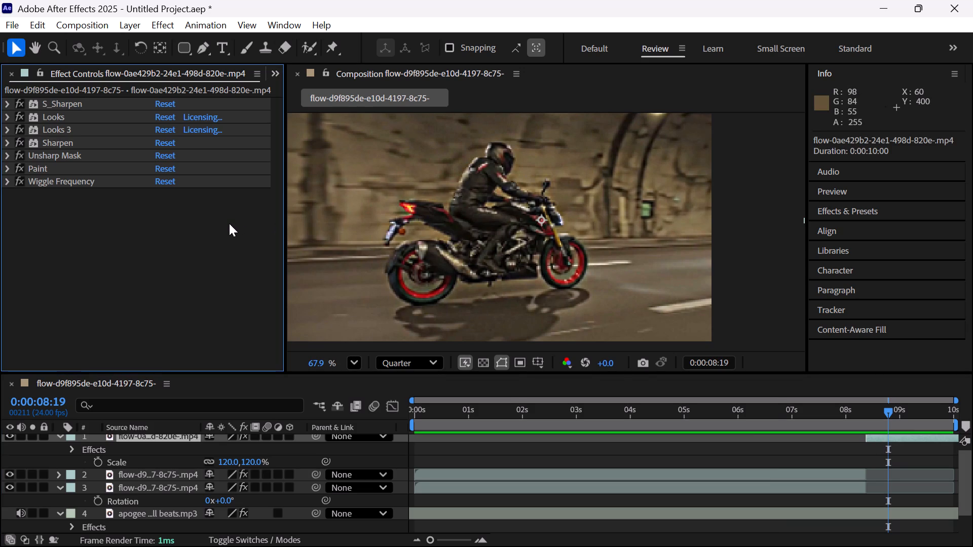
{"action": "key", "text": "ctrl+v"}
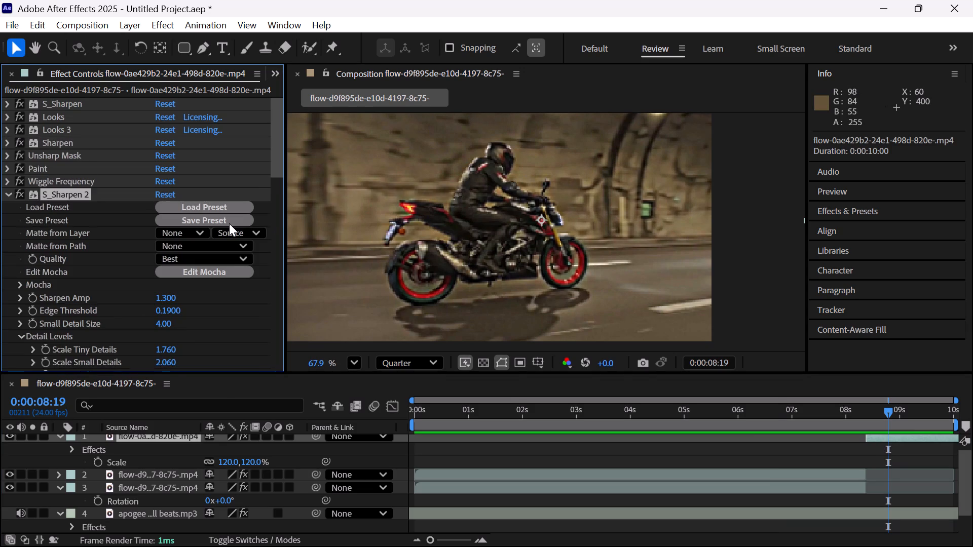
Undo the last paste of effects onto the tunnel clip.
{"action": "key", "text": "ctrl+z"}
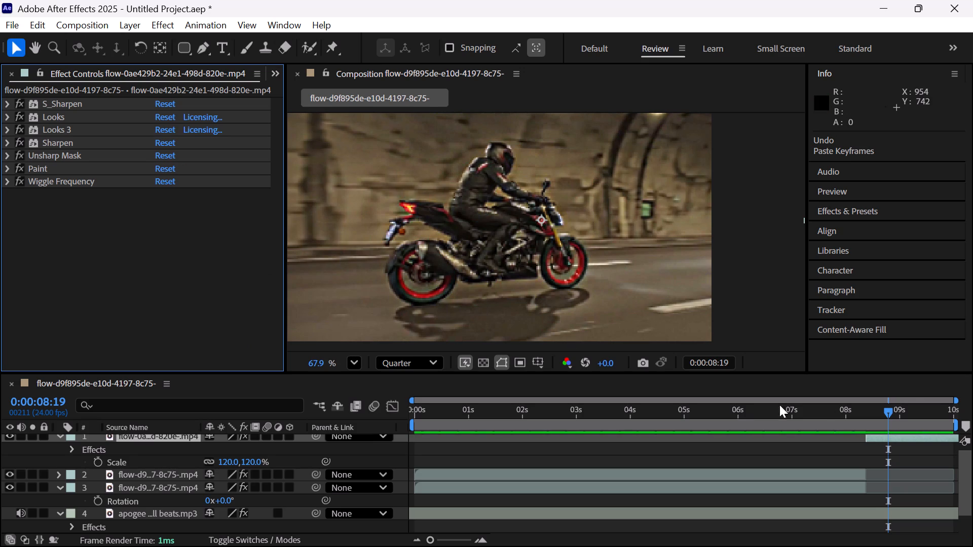
Preview the transition between the two motorcycle clips, starting from 0:00:07:08.
{"action": "left_click_drag", "start_coordinate": [884, 408], "coordinate": [729, 412]}
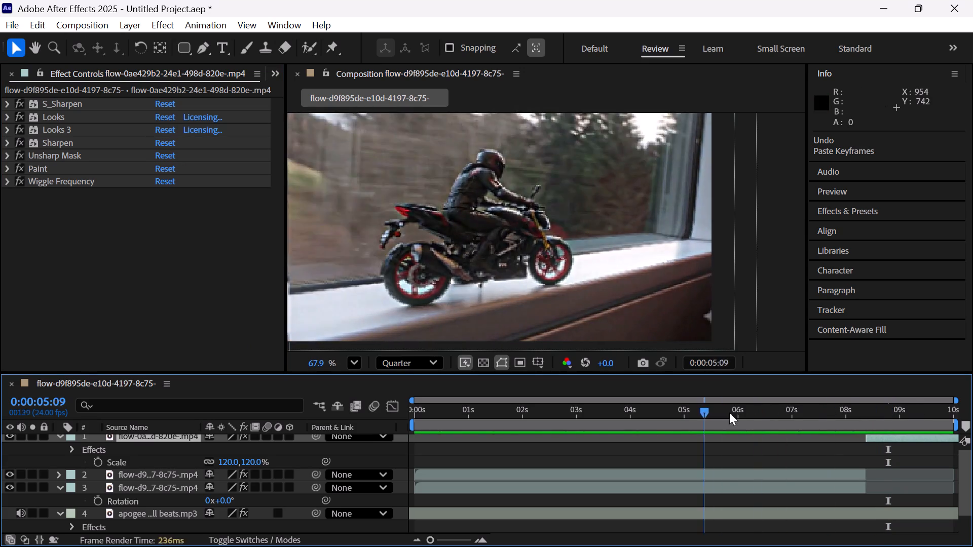
{"action": "left_click_drag", "start_coordinate": [729, 412], "coordinate": [806, 437]}
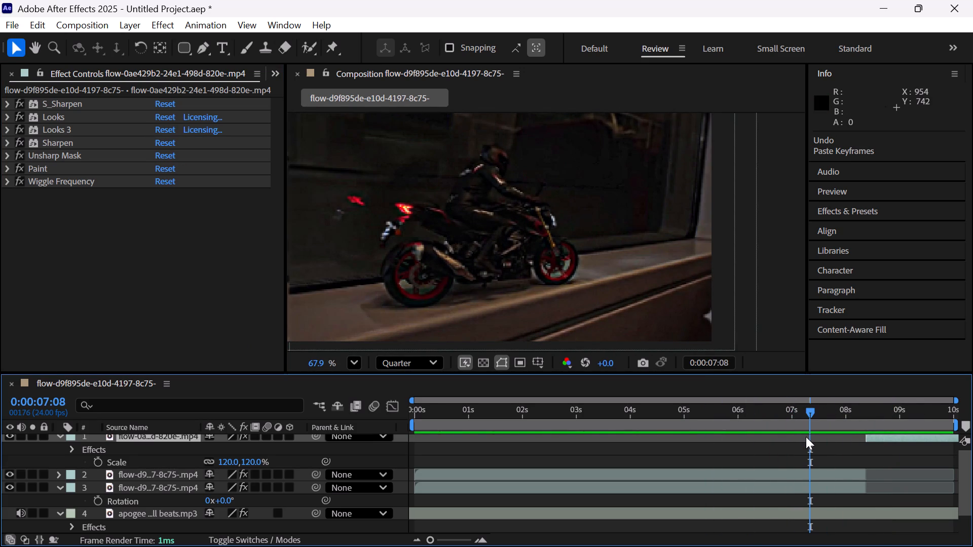
{"action": "key", "text": "space"}
{"action": "key", "text": "space"}
{"action": "key", "text": "space"}
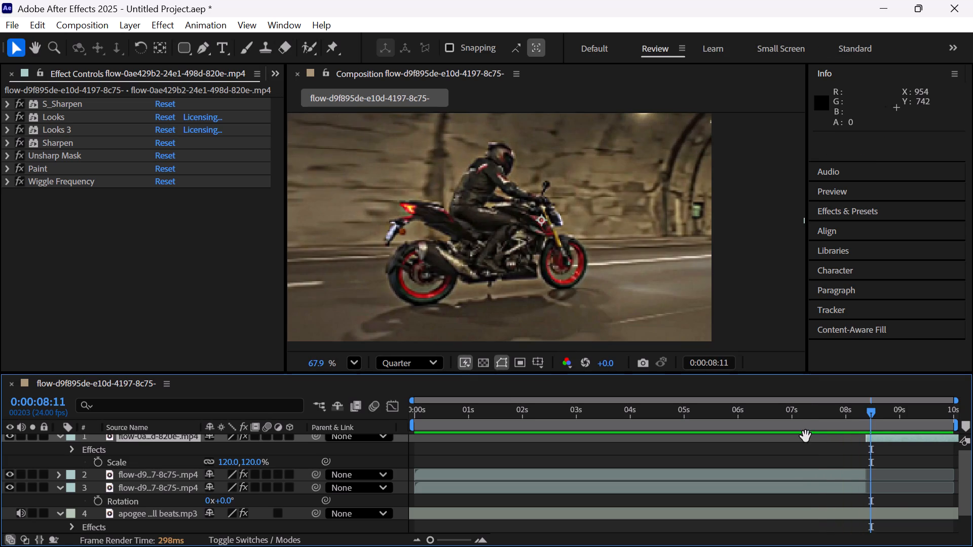
{"action": "key", "text": "space"}
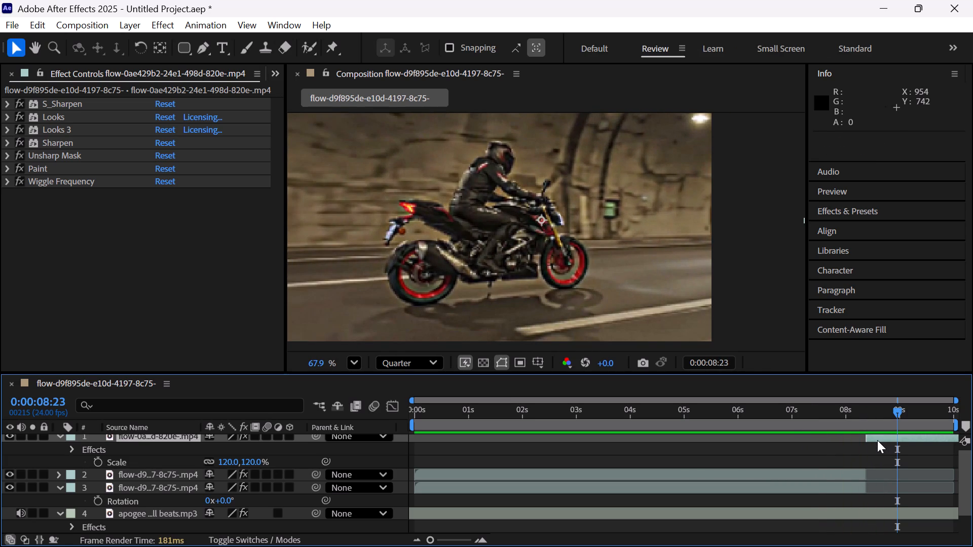
Shift the tunnel clip slightly later in time so it starts at about 0:00:08:11.
{"action": "left_click", "coordinate": [877, 440]}
{"action": "left_click", "coordinate": [900, 414]}
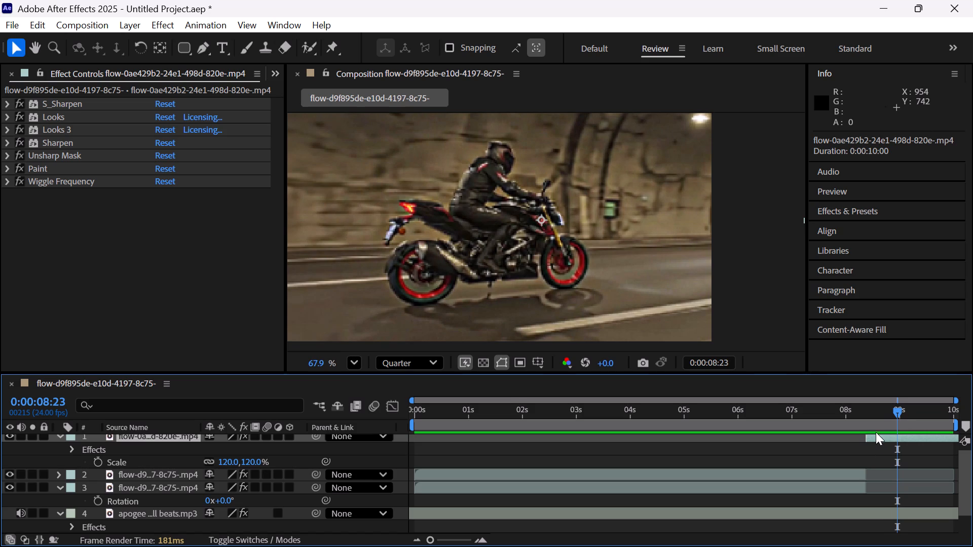
{"action": "left_click_drag", "start_coordinate": [876, 440], "coordinate": [881, 441]}
Delete the lower duplicate of the window-ledge motorcycle clip, layer 3, just above the audio track.
{"action": "left_click", "coordinate": [853, 475]}
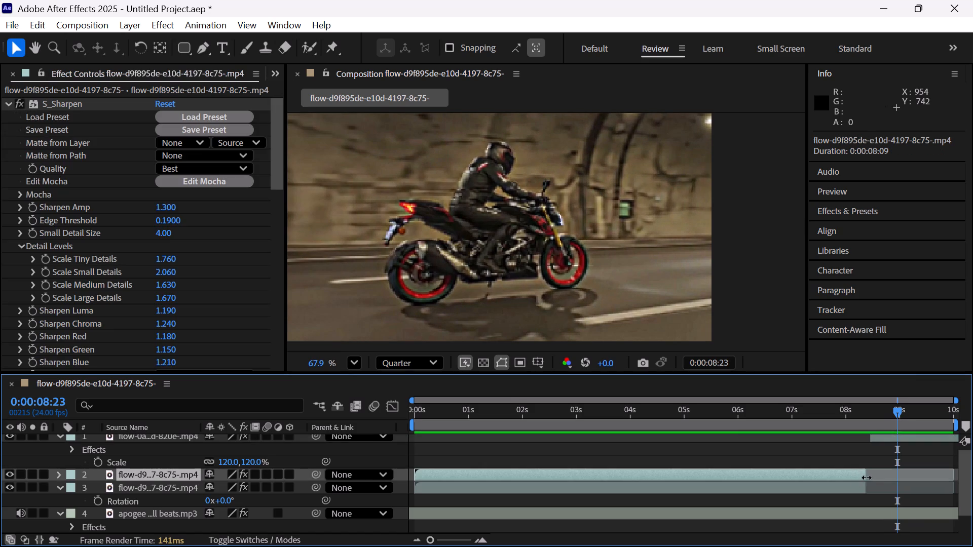
{"action": "left_click", "coordinate": [836, 482]}
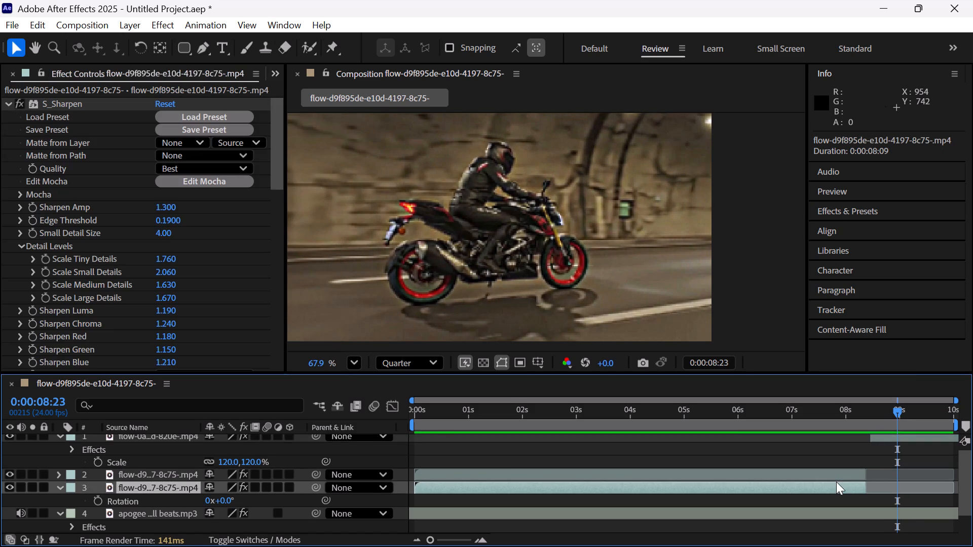
{"action": "key", "text": "Delete"}
Extend the end of the remaining window-ledge clip to a duration of 0:00:08:17, checking frames around the cut.
{"action": "left_click", "coordinate": [856, 473]}
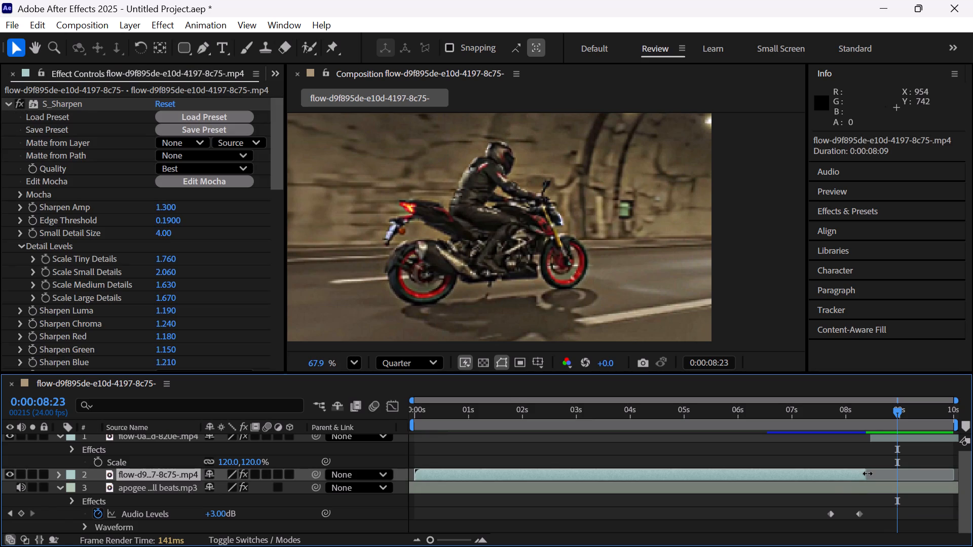
{"action": "left_click_drag", "start_coordinate": [868, 474], "coordinate": [878, 476]}
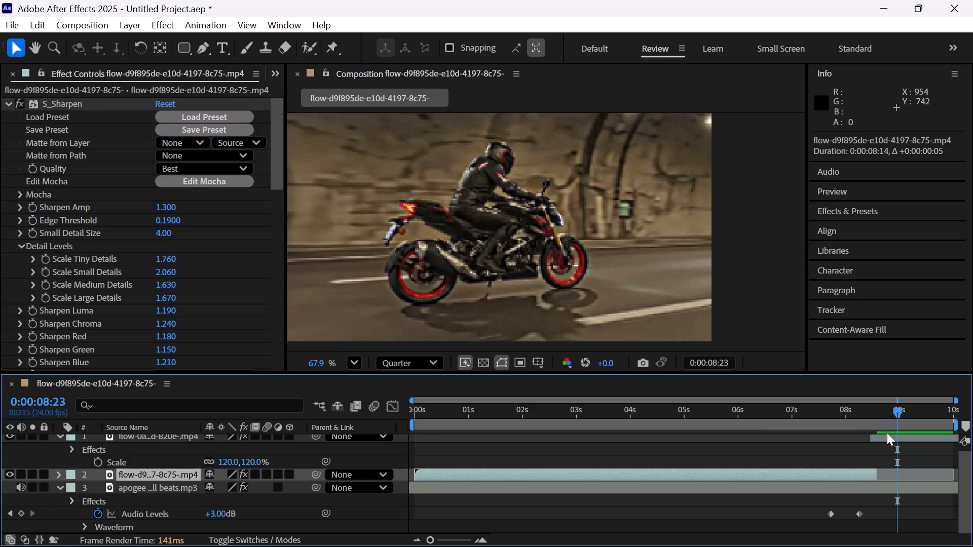
{"action": "left_click_drag", "start_coordinate": [897, 413], "coordinate": [838, 418]}
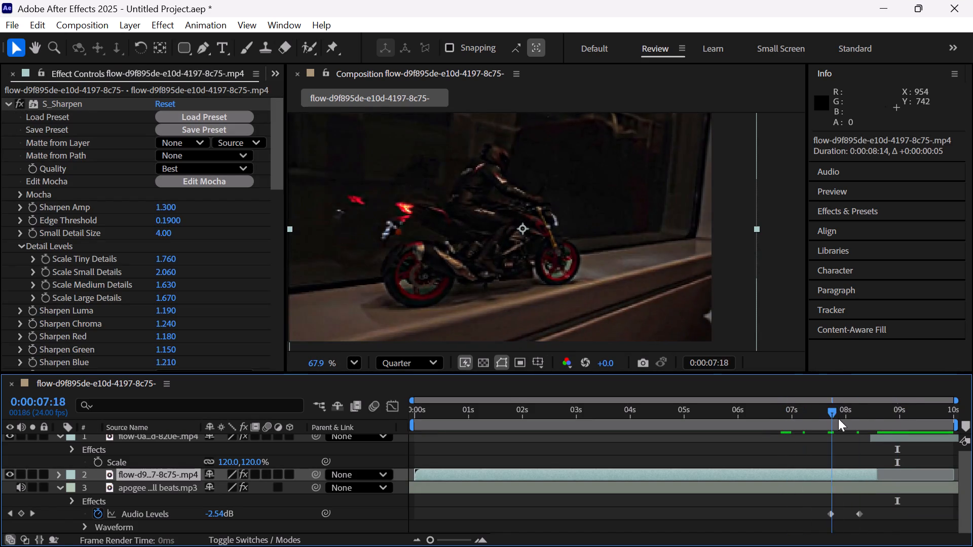
{"action": "left_click_drag", "start_coordinate": [838, 418], "coordinate": [861, 423]}
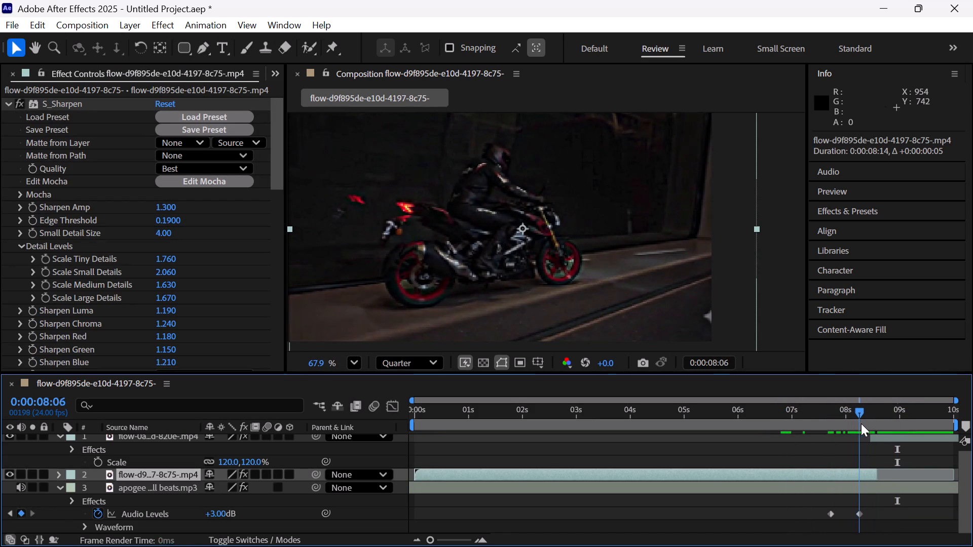
{"action": "left_click_drag", "start_coordinate": [861, 423], "coordinate": [867, 429]}
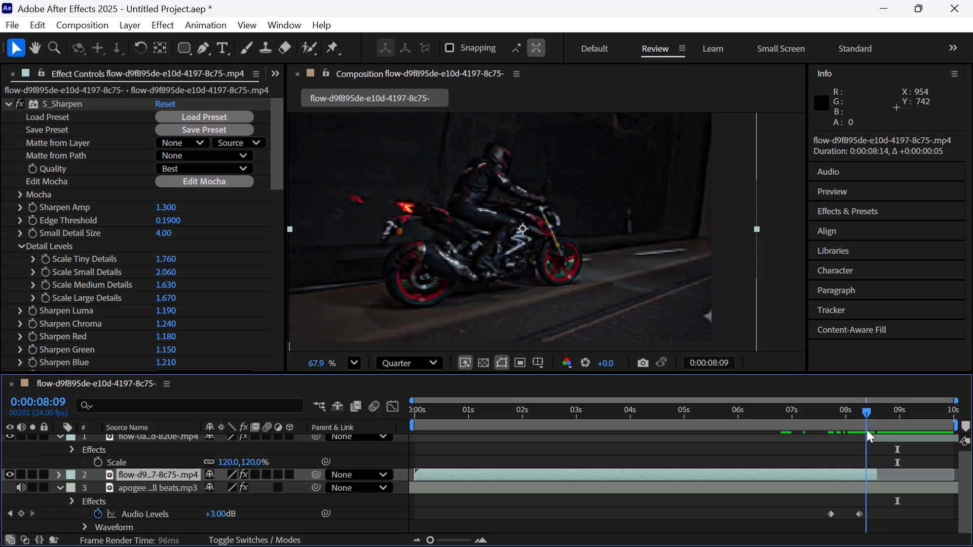
{"action": "left_click_drag", "start_coordinate": [867, 429], "coordinate": [870, 428]}
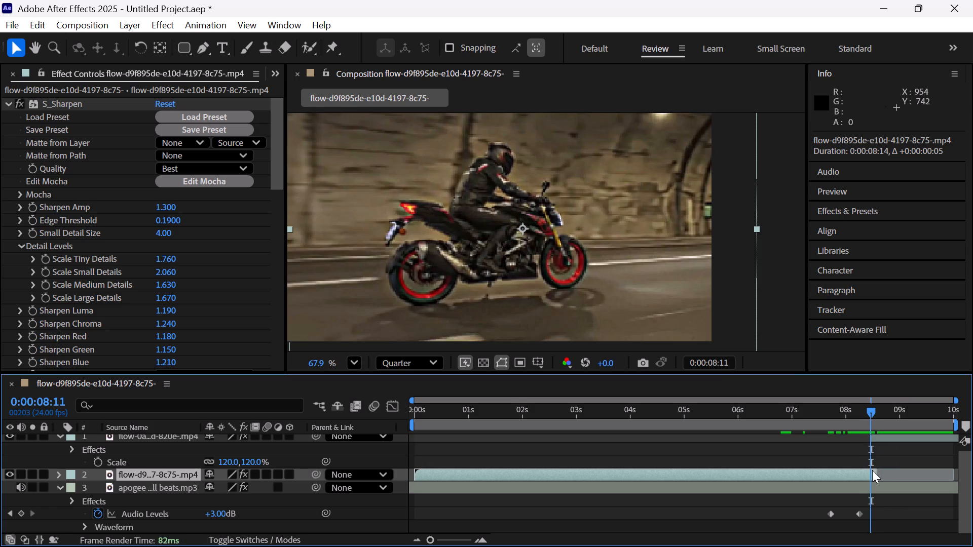
{"action": "left_click_drag", "start_coordinate": [877, 473], "coordinate": [884, 474]}
Check the cut around 0:00:08:09 and preview the sequence from 0:00:07:15 and from 0:00:02:08.
{"action": "left_click_drag", "start_coordinate": [873, 411], "coordinate": [873, 430]}
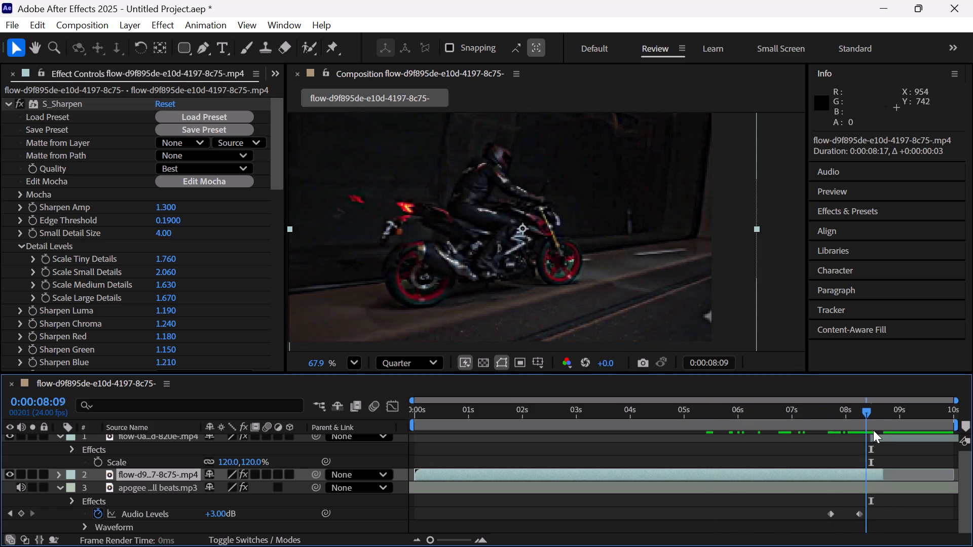
{"action": "left_click_drag", "start_coordinate": [873, 430], "coordinate": [828, 430]}
{"action": "key", "text": "space"}
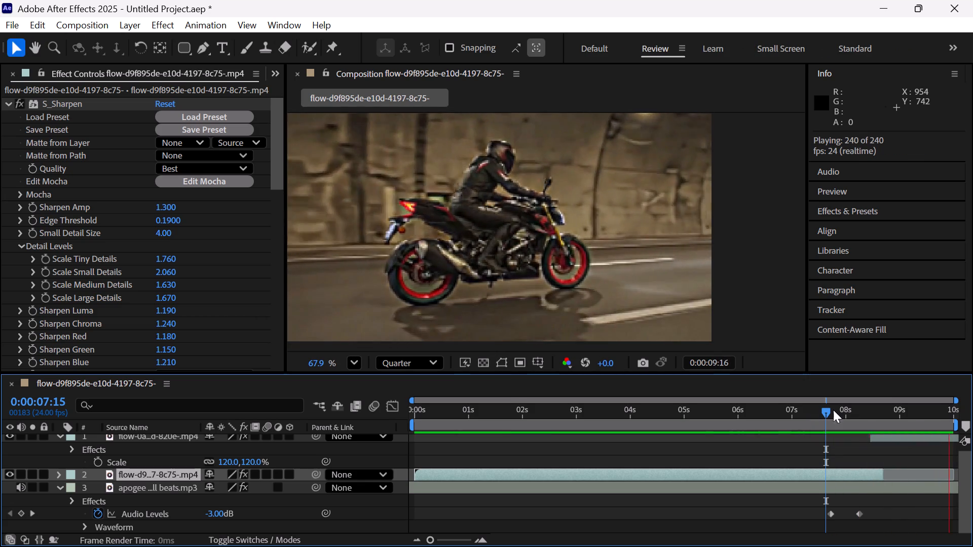
{"action": "left_click_drag", "start_coordinate": [825, 409], "coordinate": [539, 427]}
{"action": "key", "text": "space"}
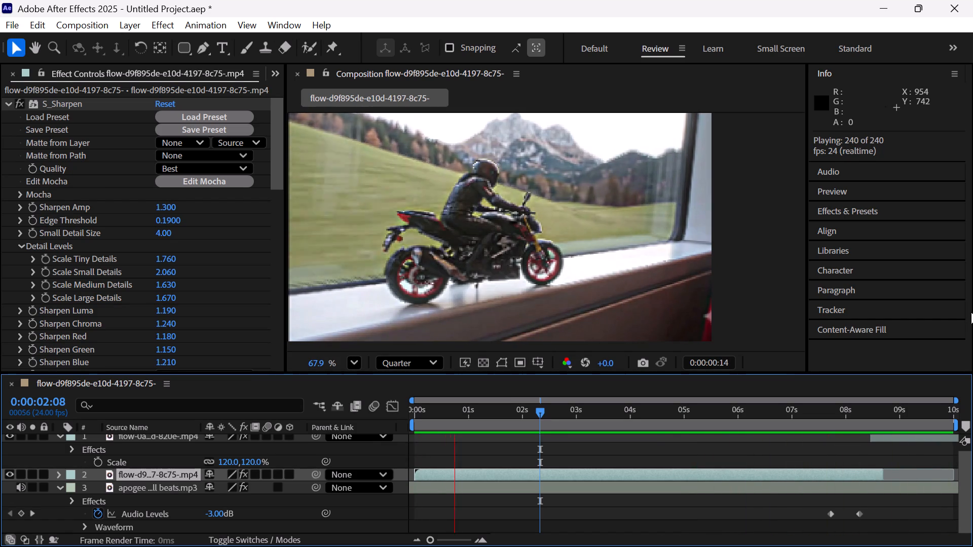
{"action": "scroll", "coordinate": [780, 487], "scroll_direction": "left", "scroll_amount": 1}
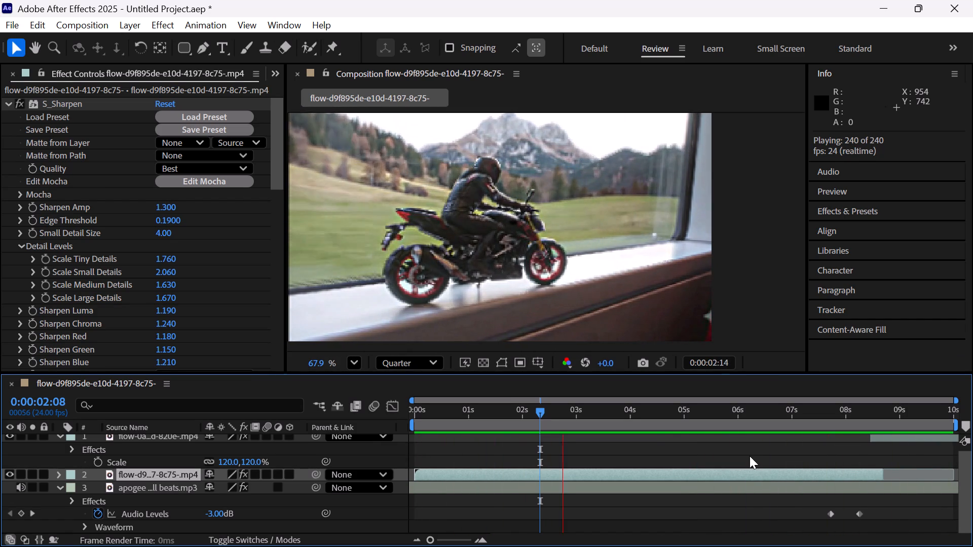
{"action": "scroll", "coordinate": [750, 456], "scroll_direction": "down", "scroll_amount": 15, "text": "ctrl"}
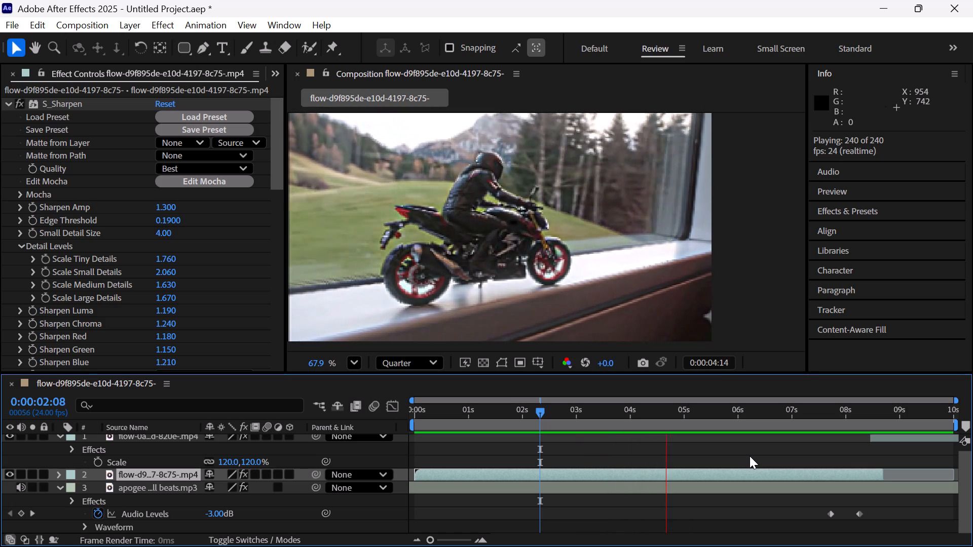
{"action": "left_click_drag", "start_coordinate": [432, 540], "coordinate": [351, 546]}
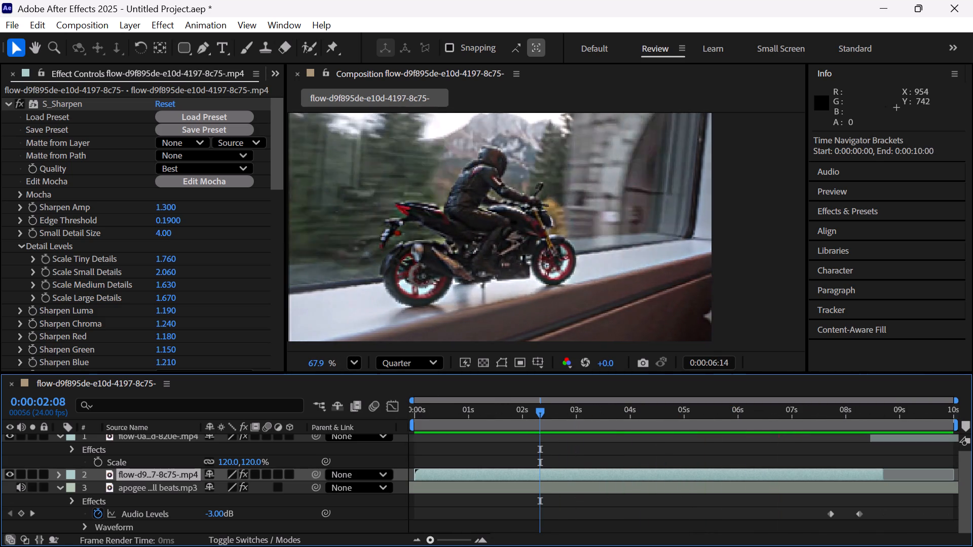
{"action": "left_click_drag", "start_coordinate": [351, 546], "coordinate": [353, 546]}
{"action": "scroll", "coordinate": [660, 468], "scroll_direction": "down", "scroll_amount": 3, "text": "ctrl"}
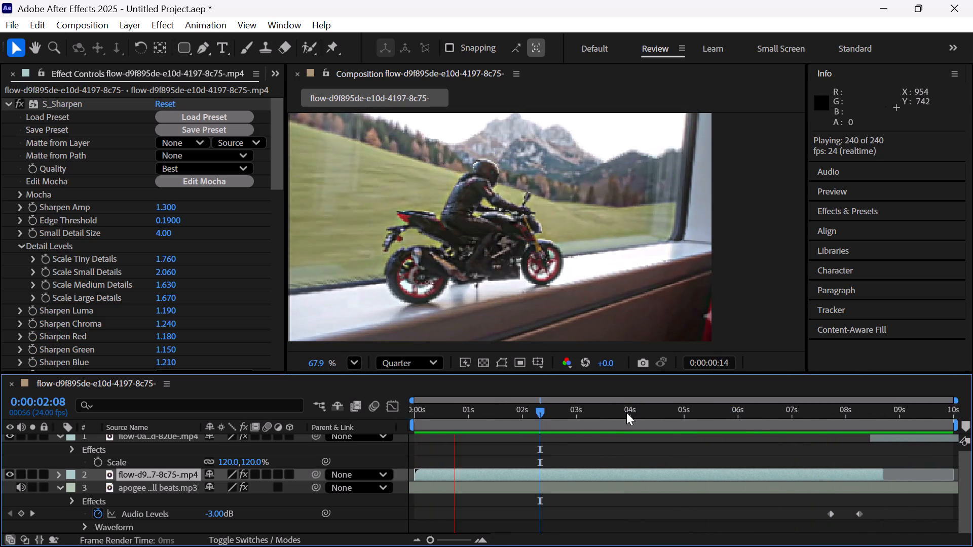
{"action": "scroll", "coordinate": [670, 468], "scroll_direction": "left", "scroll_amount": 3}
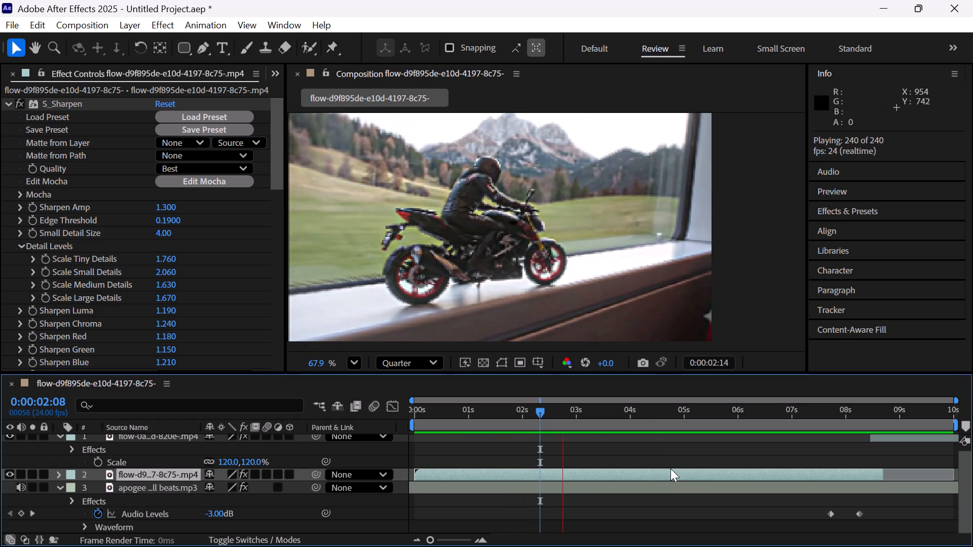
Move the work area's start to 0:00:07:01 and preview the cut with the playhead at 0:00:07:00.
{"action": "left_click_drag", "start_coordinate": [413, 424], "coordinate": [791, 449]}
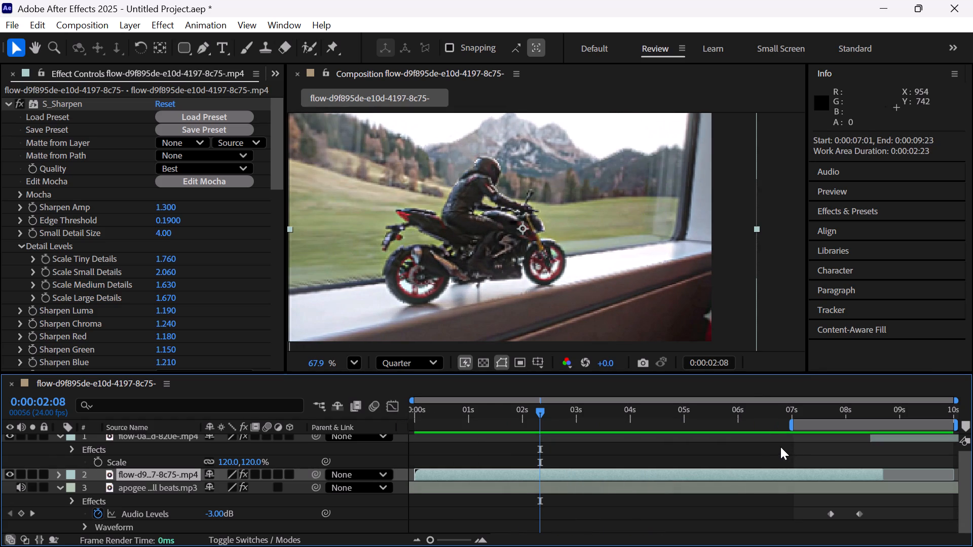
{"action": "key", "text": "space"}
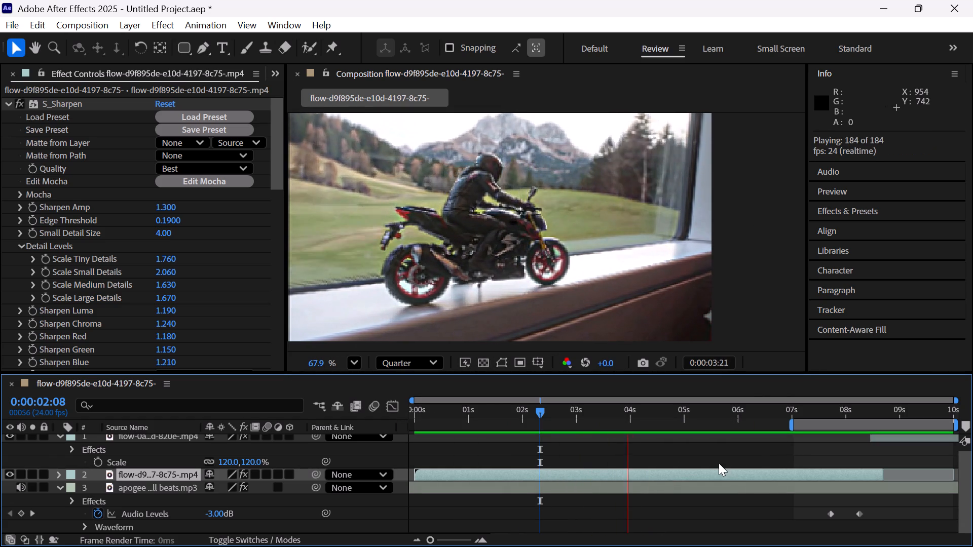
{"action": "left_click_drag", "start_coordinate": [540, 411], "coordinate": [833, 479]}
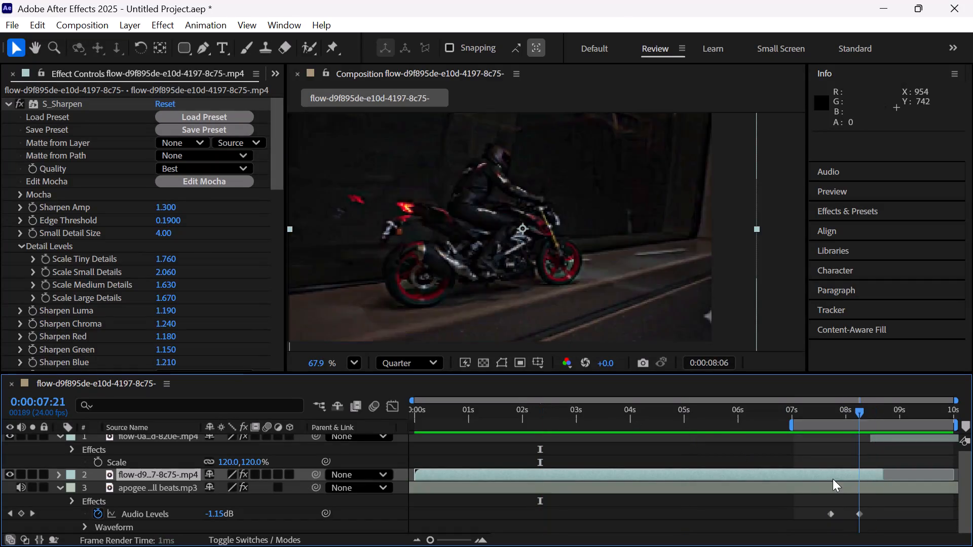
{"action": "left_click_drag", "start_coordinate": [833, 479], "coordinate": [791, 480]}
{"action": "key", "text": "space"}
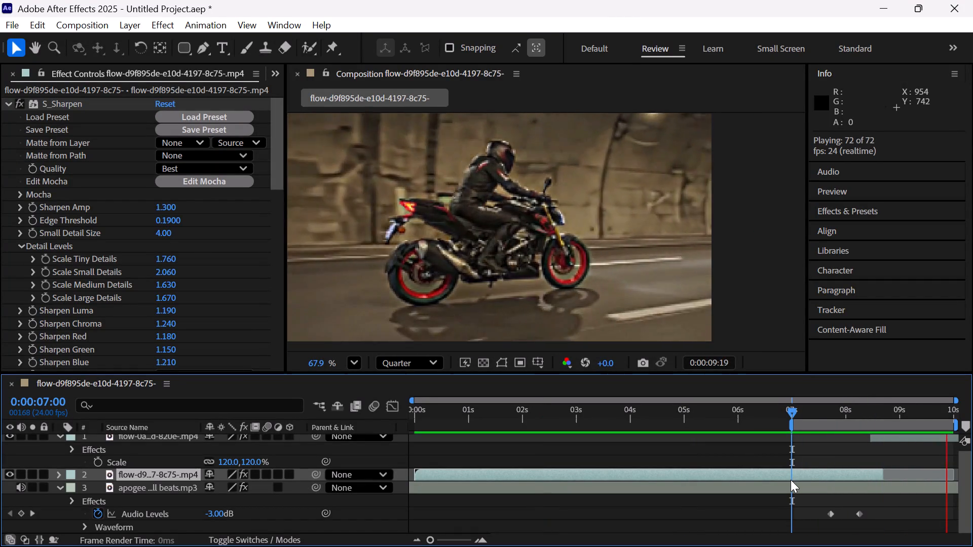
{"action": "key", "text": "space"}
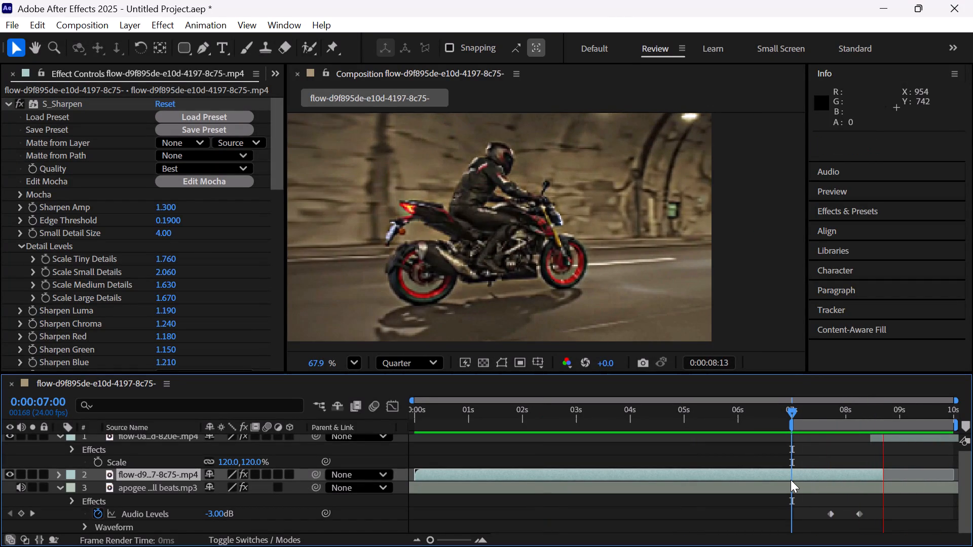
Stop at 0:00:08:17 and shift the tunnel clip five frames later, to the end of the window-ledge clip.
{"action": "left_click", "coordinate": [911, 434]}
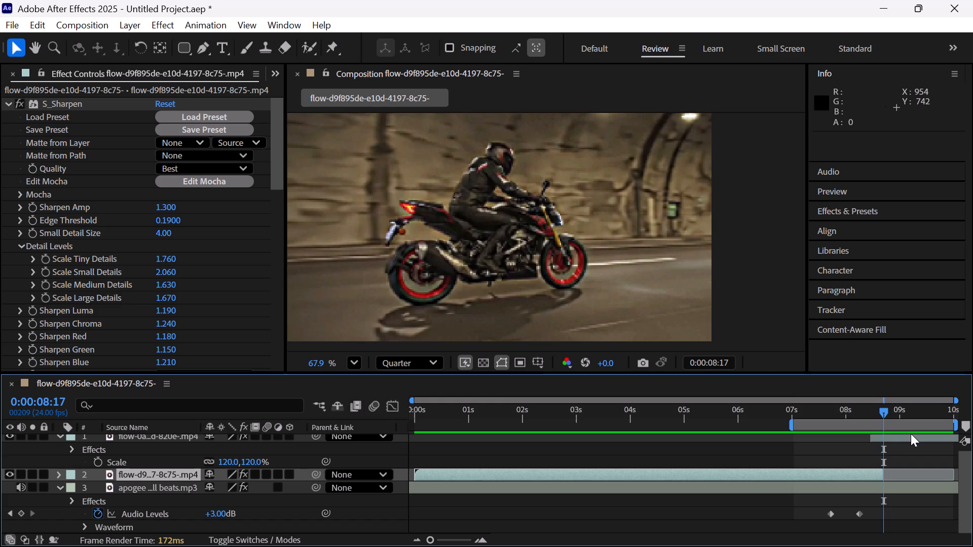
{"action": "left_click_drag", "start_coordinate": [903, 437], "coordinate": [916, 440]}
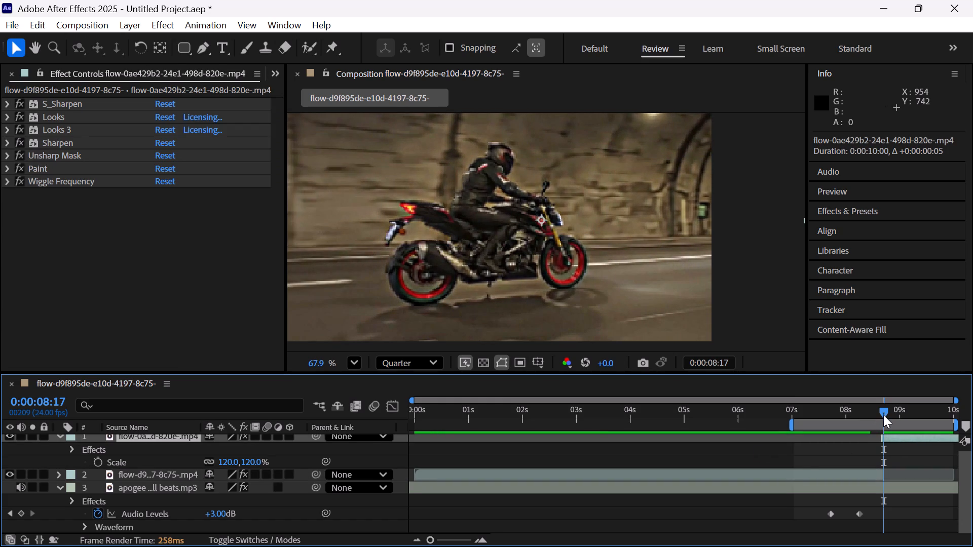
Preview the retimed cut from 0:00:07:09 and examine the frames between 0:00:08:09 and 0:00:08:11.
{"action": "left_click_drag", "start_coordinate": [883, 415], "coordinate": [812, 432]}
{"action": "key", "text": "space"}
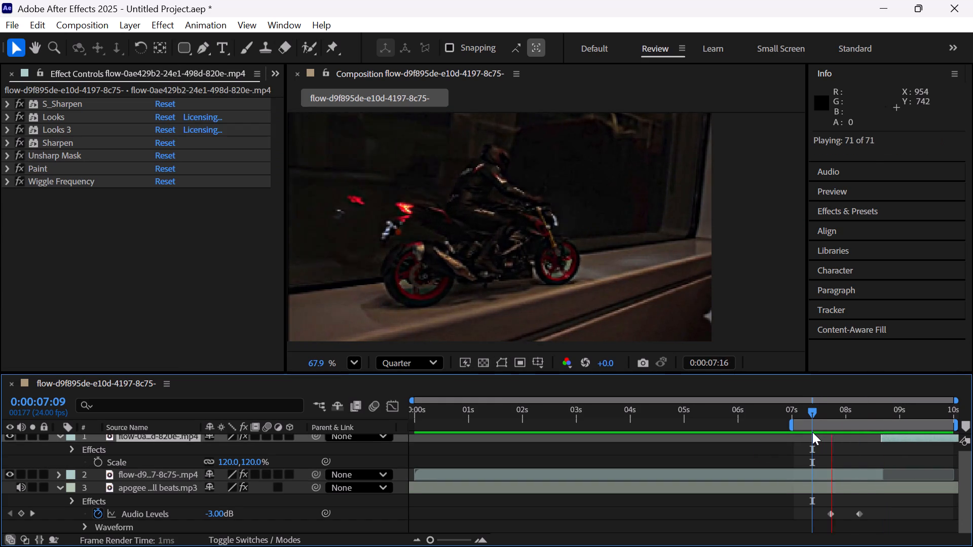
{"action": "key", "text": "space"}
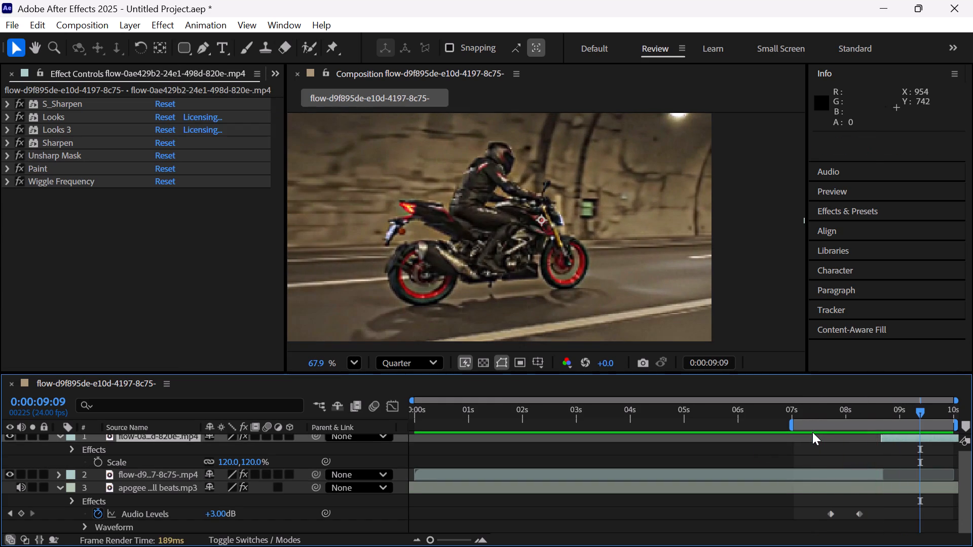
{"action": "left_click_drag", "start_coordinate": [918, 408], "coordinate": [868, 417]}
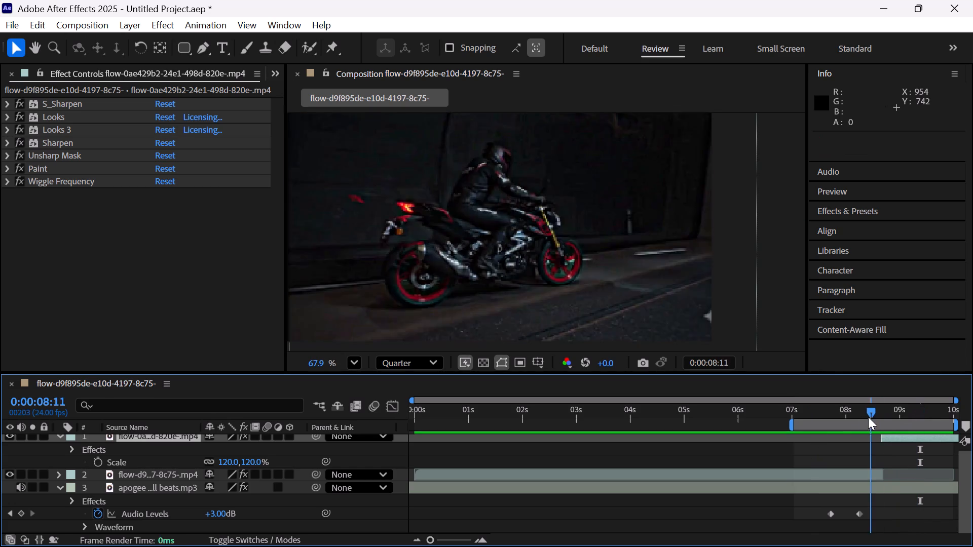
{"action": "left_click_drag", "start_coordinate": [868, 417], "coordinate": [864, 427]}
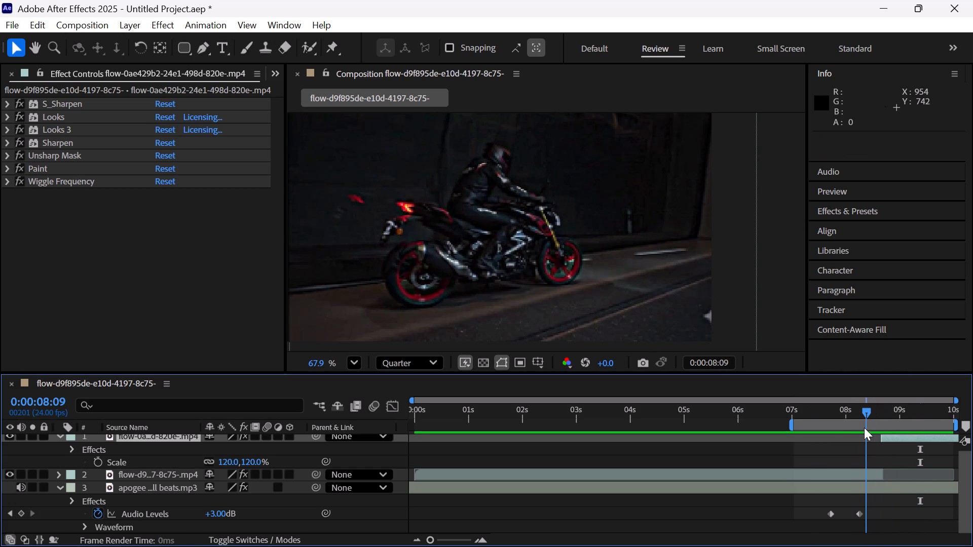
{"action": "left_click_drag", "start_coordinate": [864, 427], "coordinate": [869, 429]}
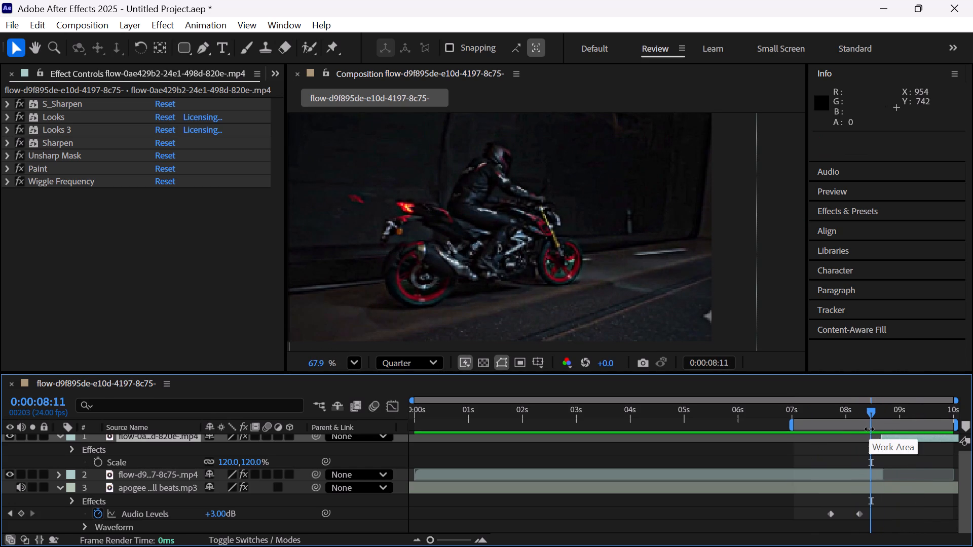
Extend the window-ledge clip's out point to its full 10-second duration and preview the cut.
{"action": "left_click_drag", "start_coordinate": [869, 412], "coordinate": [875, 413]}
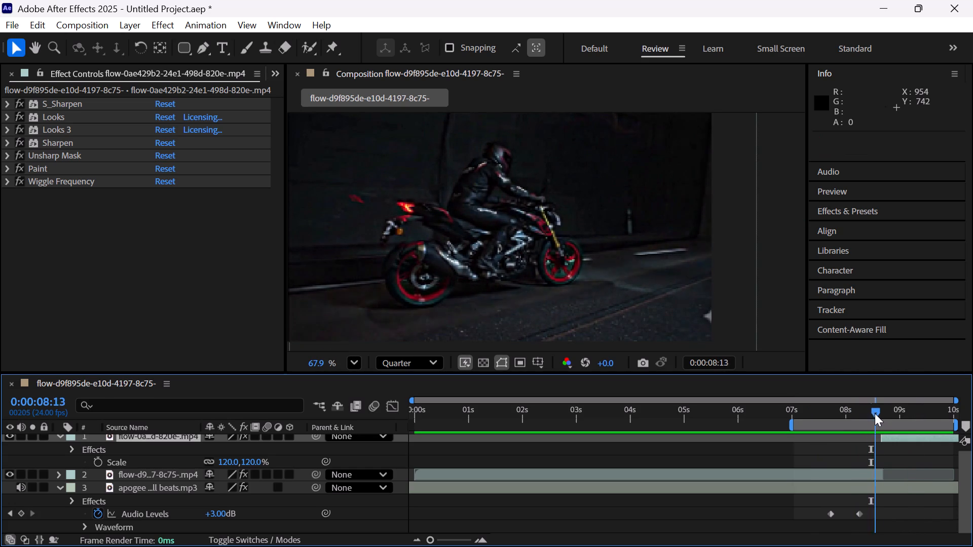
{"action": "left_click_drag", "start_coordinate": [875, 413], "coordinate": [873, 419]}
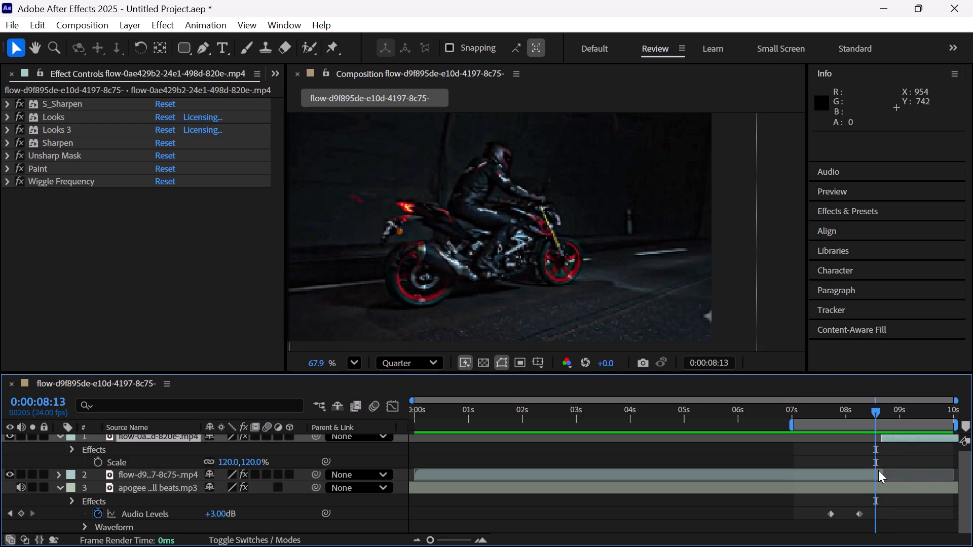
{"action": "left_click_drag", "start_coordinate": [882, 471], "coordinate": [972, 491]}
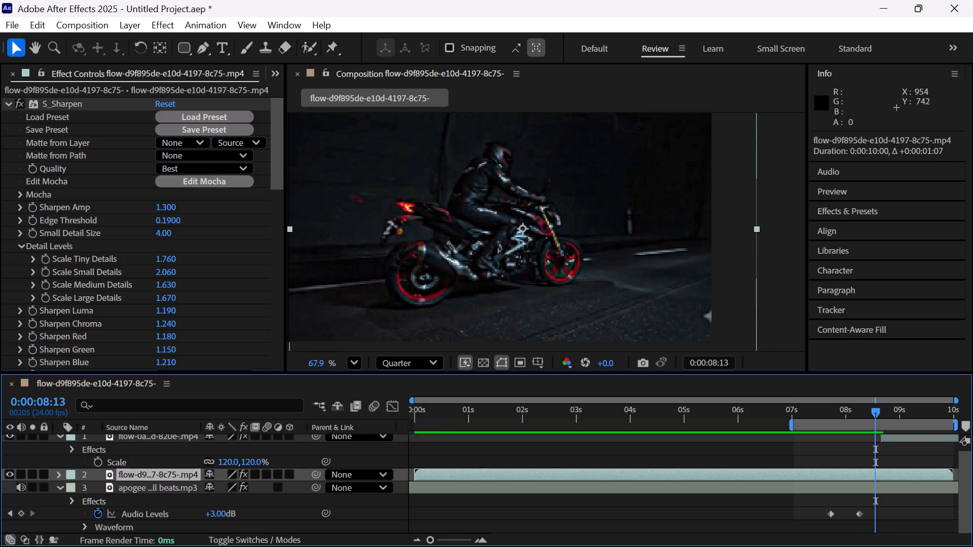
{"action": "key", "text": "space"}
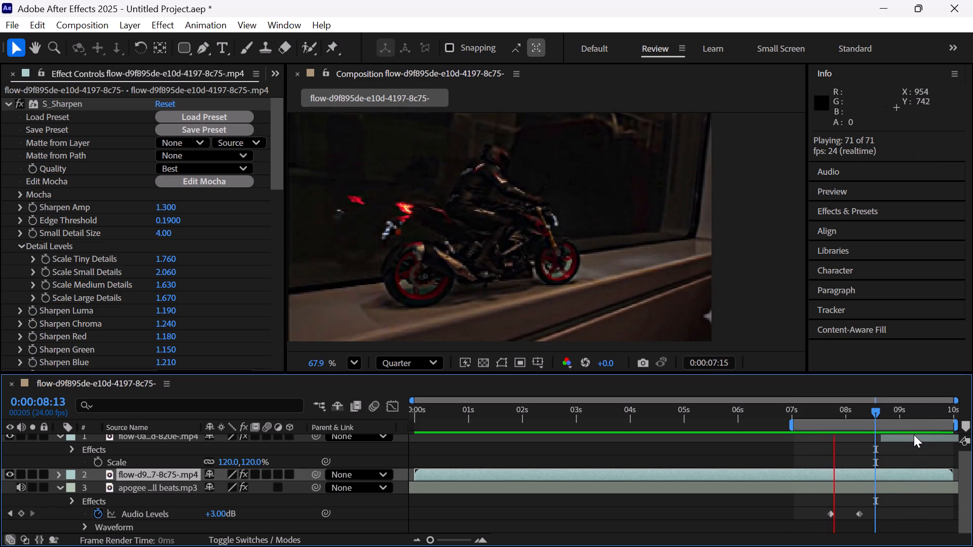
Shift the whole window-ledge clip earlier so that it ends at about 0:00:08:07.
{"action": "left_click", "coordinate": [914, 435]}
{"action": "left_click_drag", "start_coordinate": [881, 471], "coordinate": [783, 472]}
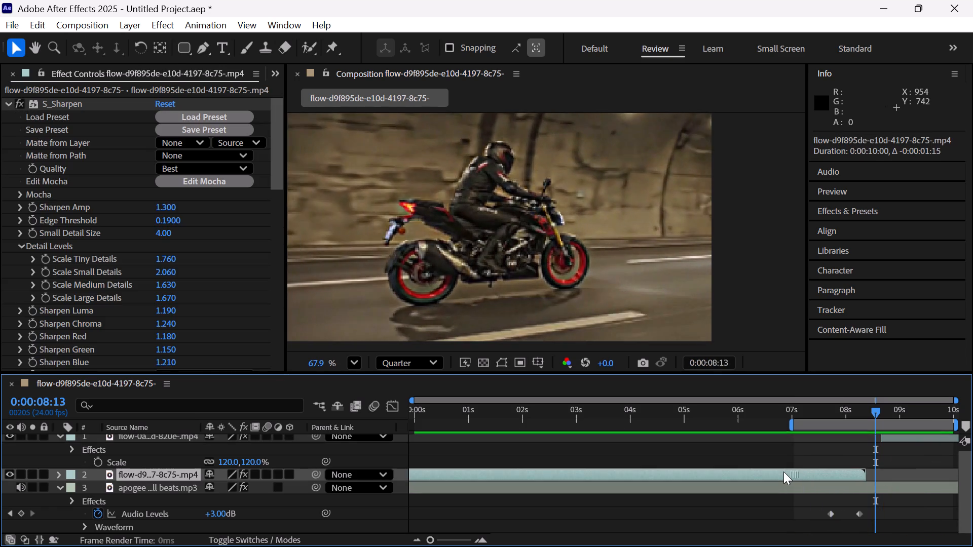
{"action": "left_click_drag", "start_coordinate": [783, 472], "coordinate": [790, 476]}
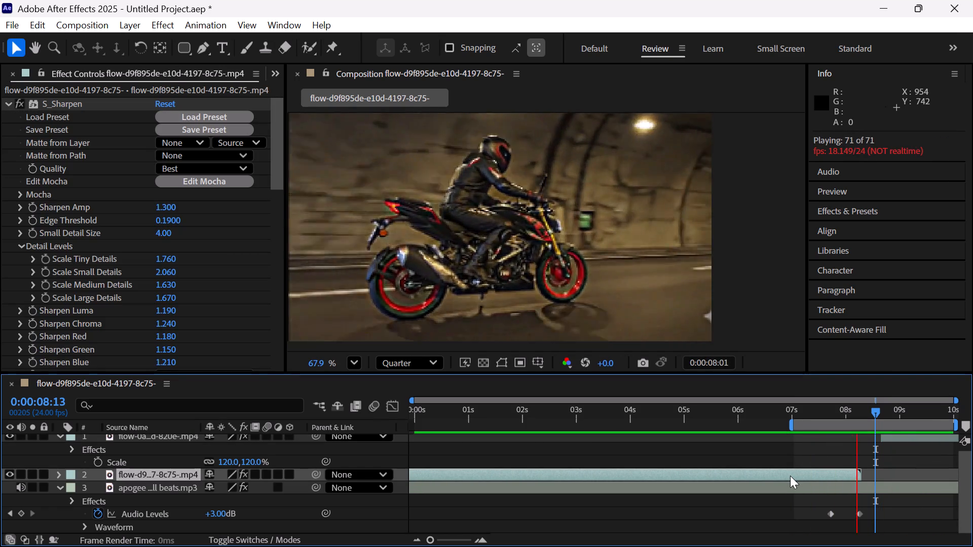
{"action": "key", "text": "space"}
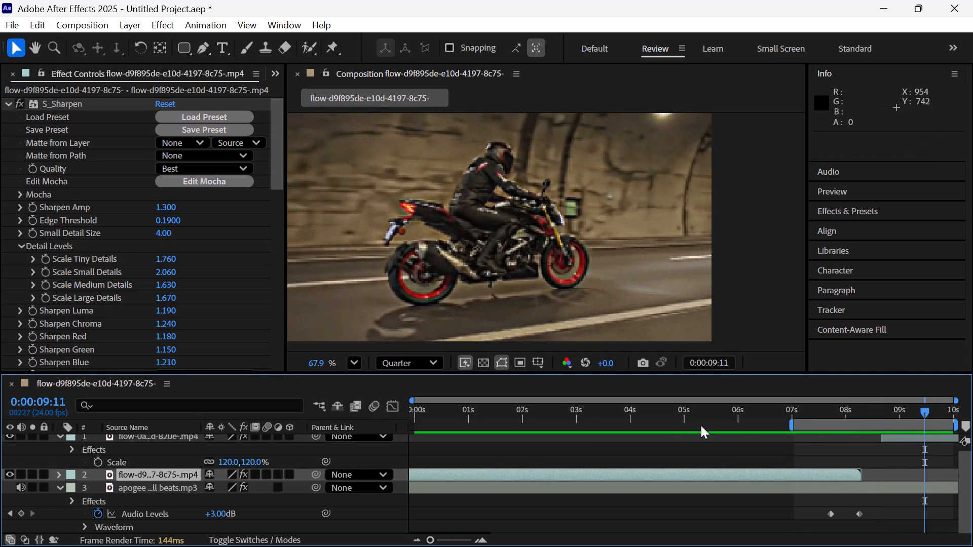
Preview from 0:00:02:06 and shift the window-ledge clip later so that its end meets the tunnel clip's start.
{"action": "double_click", "coordinate": [667, 438]}
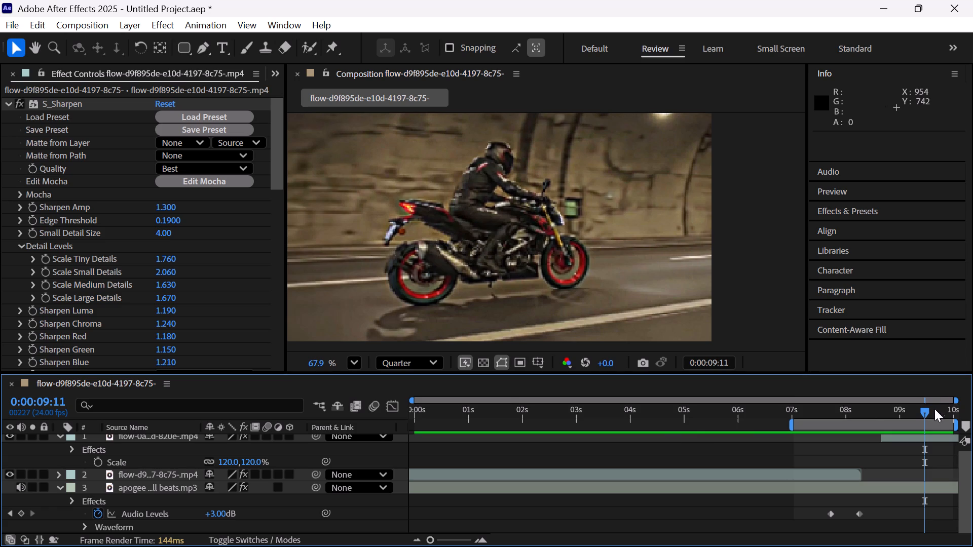
{"action": "left_click_drag", "start_coordinate": [924, 415], "coordinate": [535, 460]}
{"action": "key", "text": "space"}
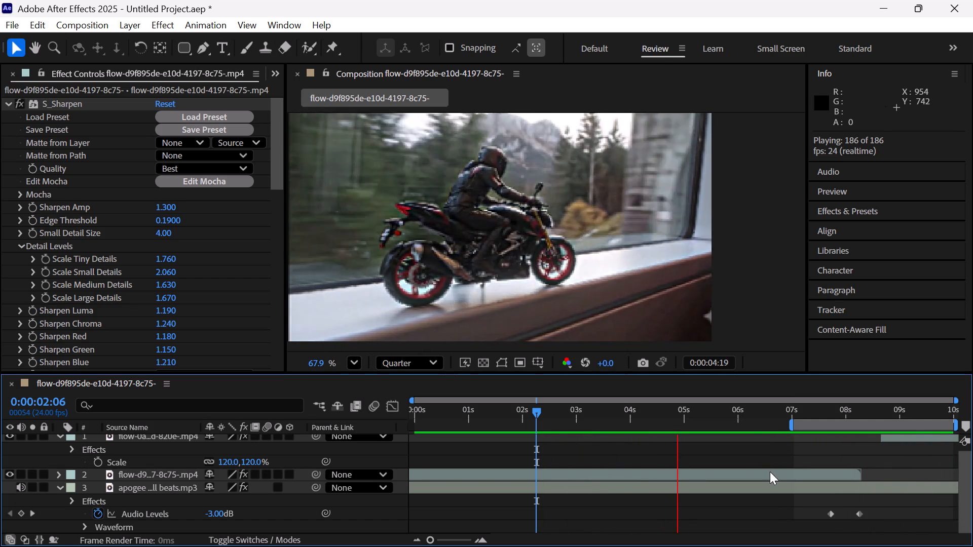
{"action": "left_click_drag", "start_coordinate": [770, 472], "coordinate": [788, 470]}
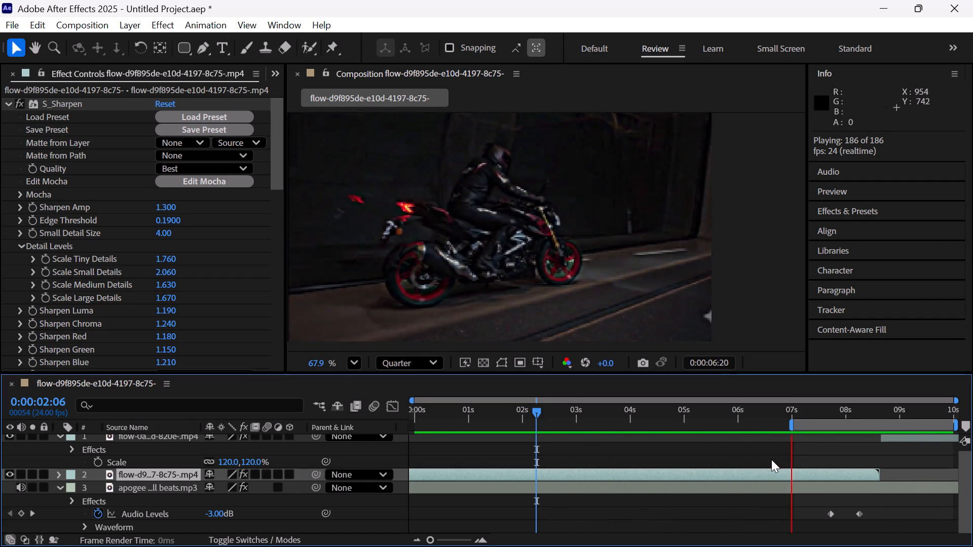
{"action": "key", "text": "space"}
Split the window-ledge clip at 0:00:07:00.
{"action": "left_click_drag", "start_coordinate": [802, 409], "coordinate": [737, 426]}
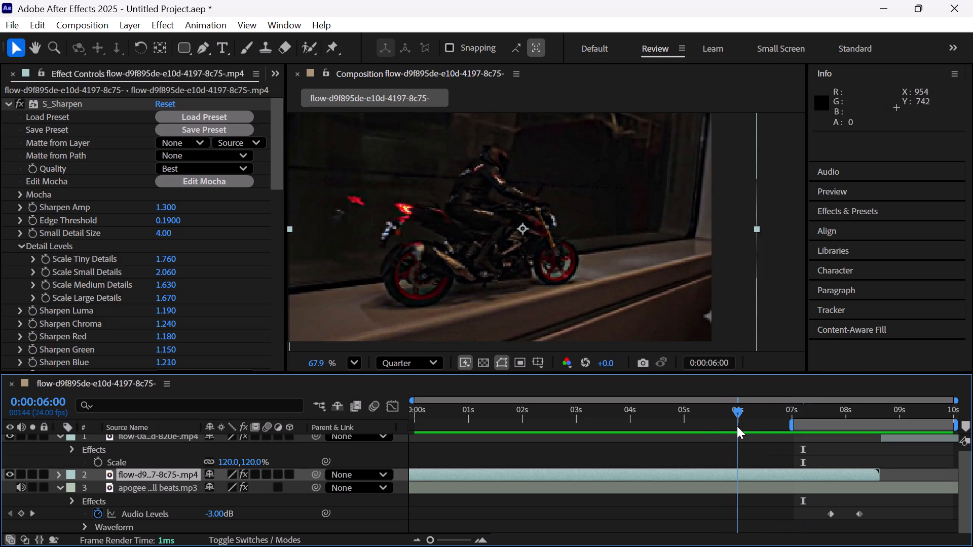
{"action": "left_click_drag", "start_coordinate": [737, 426], "coordinate": [757, 432]}
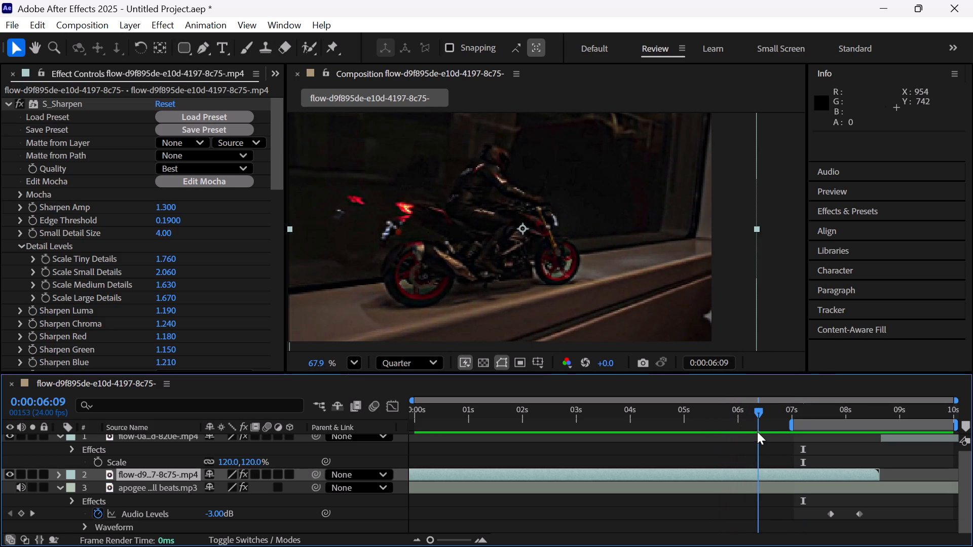
{"action": "left_click_drag", "start_coordinate": [757, 432], "coordinate": [792, 438]}
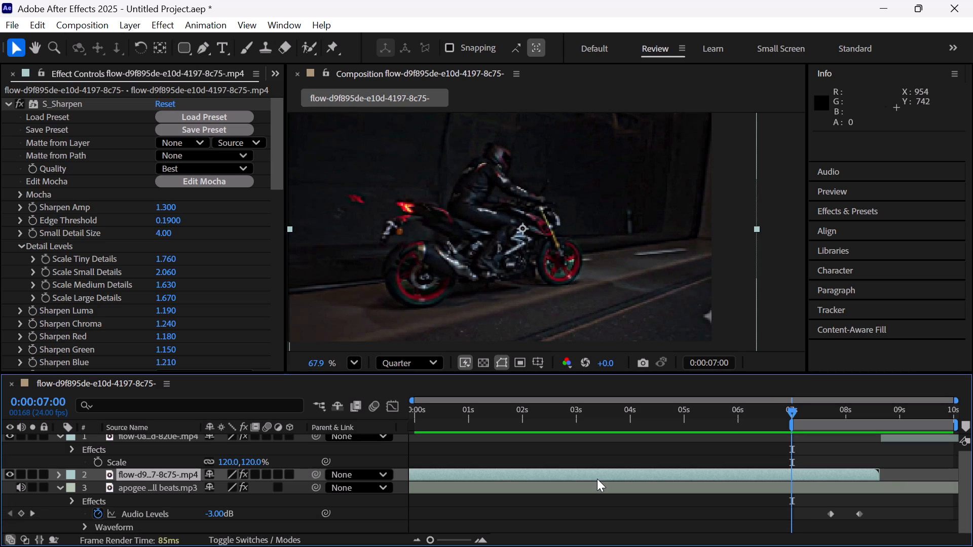
{"action": "key", "text": "ctrl+shift+d"}
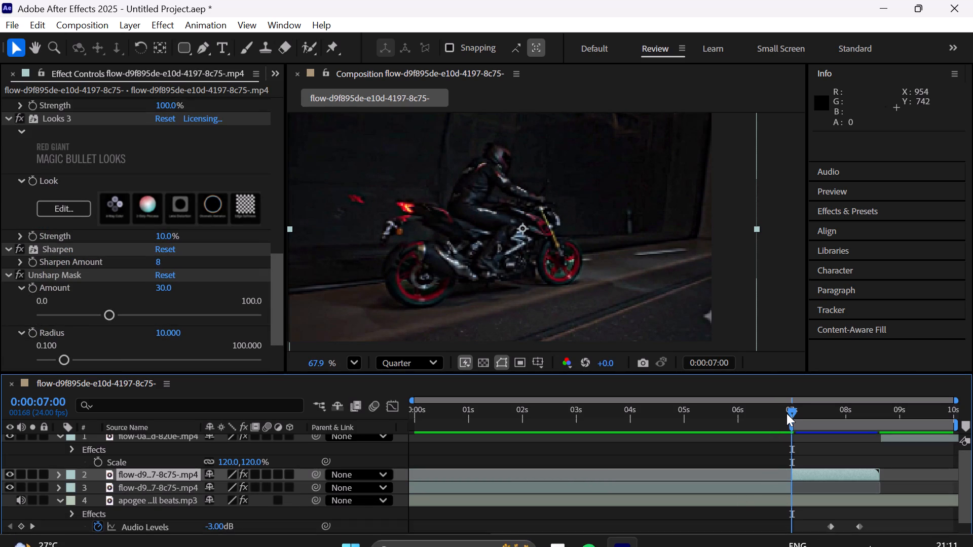
Check the frames around the split up to 0:00:07:15 and shift the second segment 13 frames earlier.
{"action": "left_click_drag", "start_coordinate": [788, 409], "coordinate": [745, 431]}
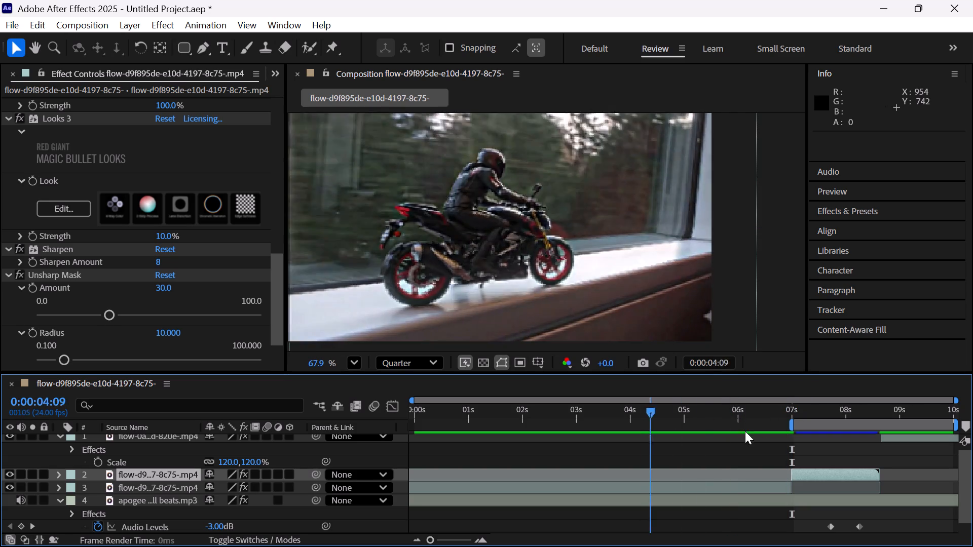
{"action": "left_click_drag", "start_coordinate": [745, 431], "coordinate": [807, 472]}
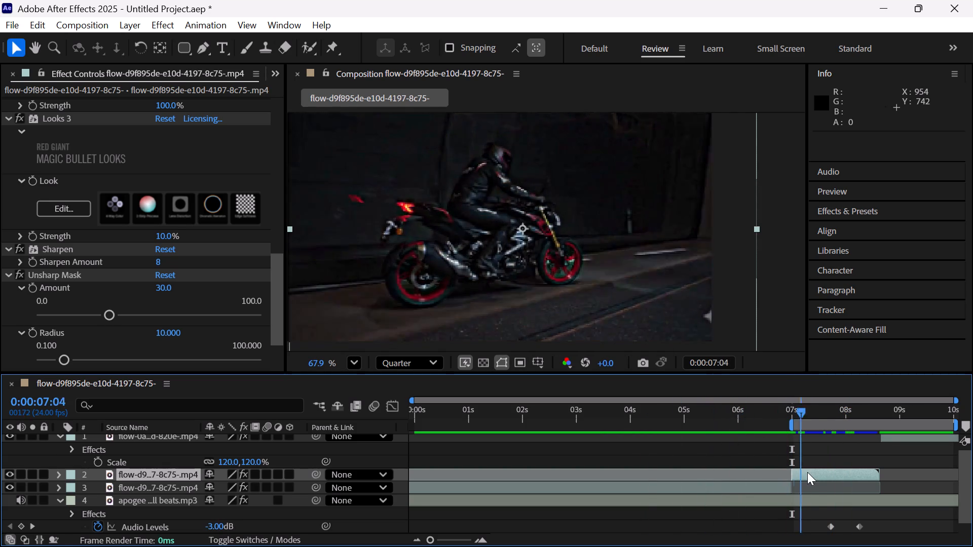
{"action": "left_click_drag", "start_coordinate": [807, 472], "coordinate": [822, 471]}
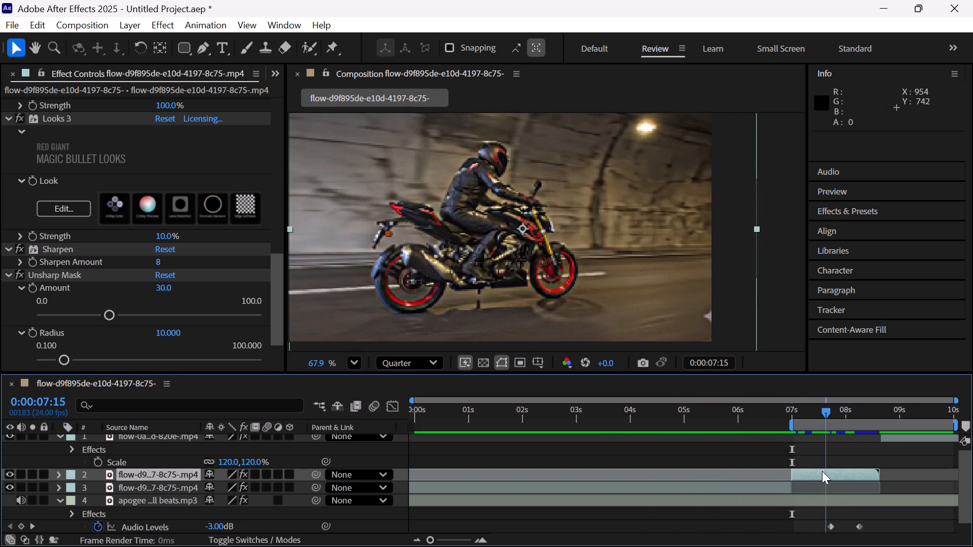
{"action": "left_click_drag", "start_coordinate": [822, 471], "coordinate": [821, 471]}
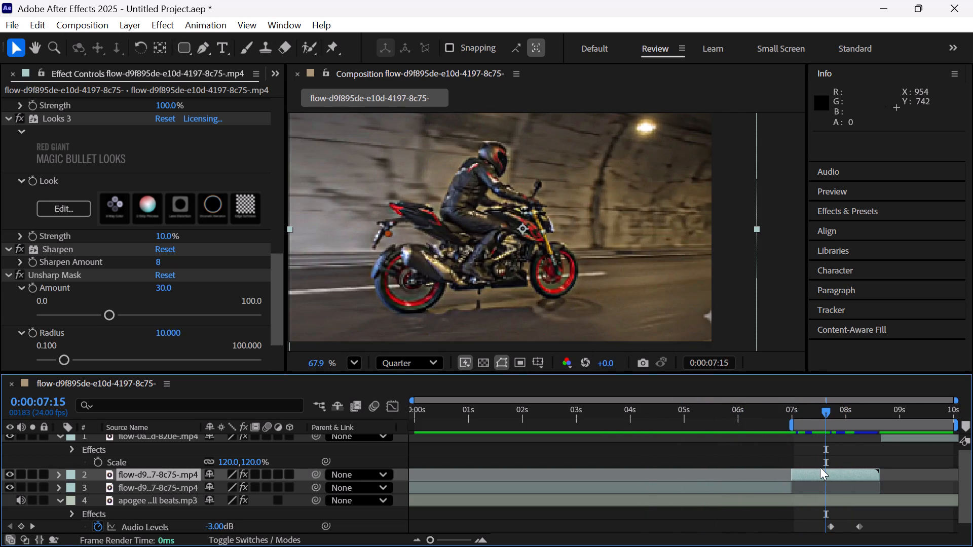
{"action": "left_click_drag", "start_coordinate": [820, 467], "coordinate": [794, 467]}
{"action": "left_click_drag", "start_coordinate": [796, 469], "coordinate": [786, 469]}
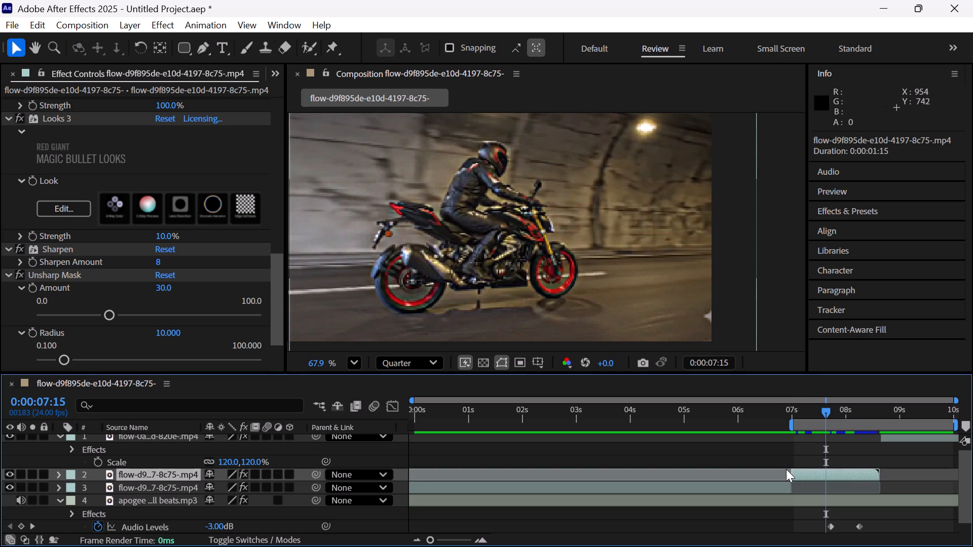
{"action": "left_click_drag", "start_coordinate": [786, 469], "coordinate": [766, 468]}
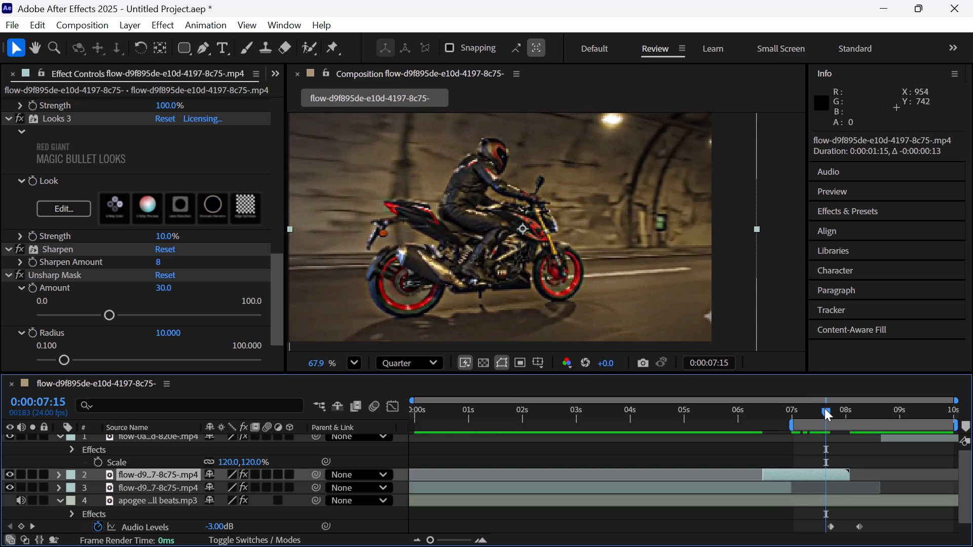
Preview from 0:00:03:15 and shift the second segment earlier to start at about 0:00:05:22.
{"action": "left_click_drag", "start_coordinate": [825, 408], "coordinate": [609, 430]}
{"action": "key", "text": "space"}
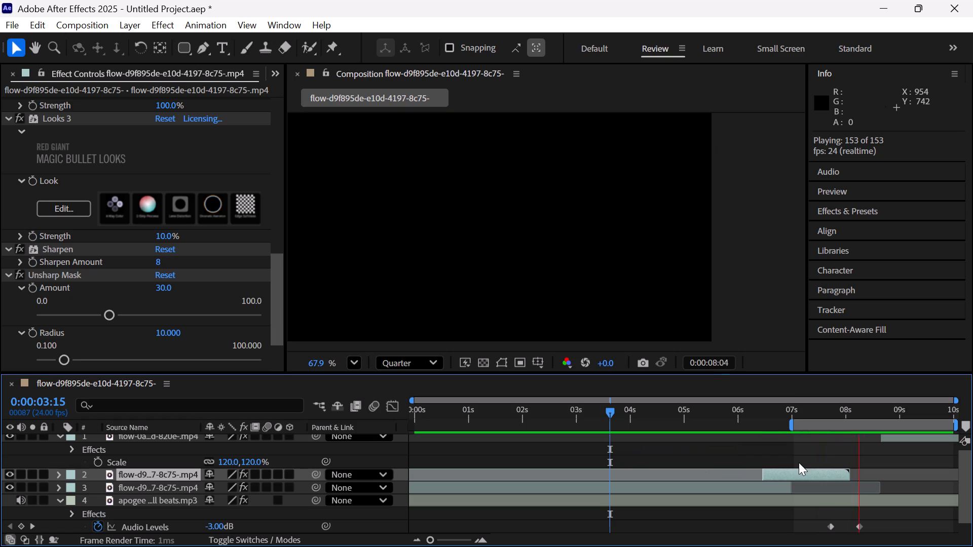
{"action": "left_click_drag", "start_coordinate": [795, 474], "coordinate": [769, 475]}
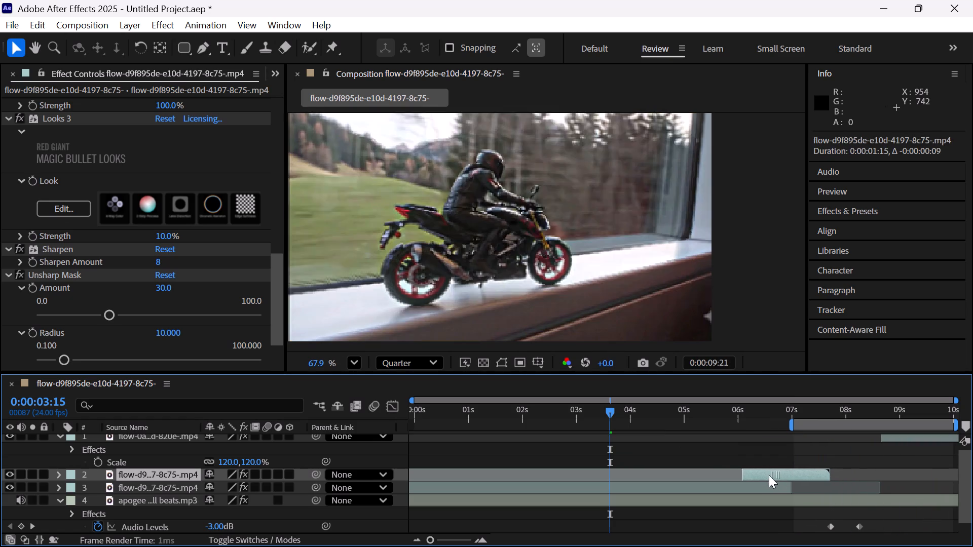
{"action": "left_click_drag", "start_coordinate": [769, 475], "coordinate": [767, 476]}
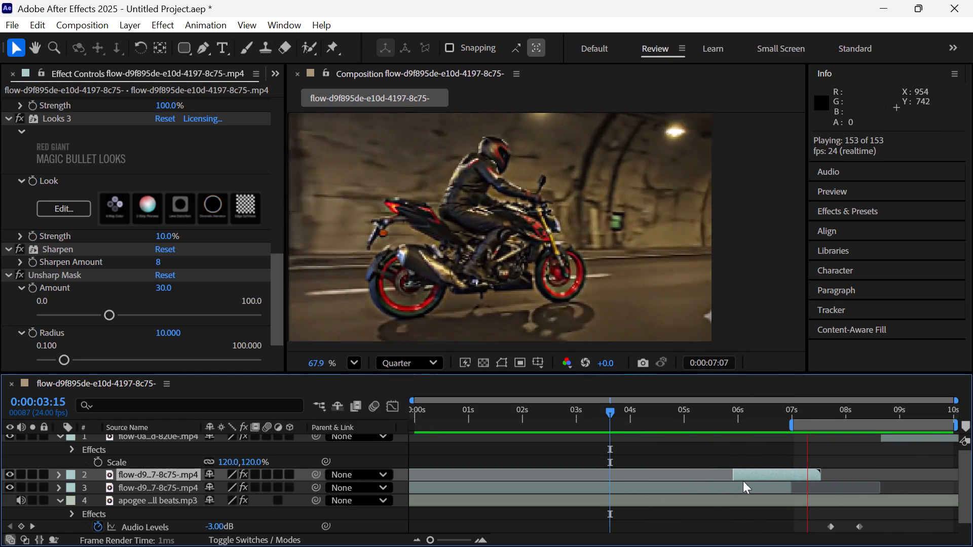
{"action": "left_click", "coordinate": [750, 472]}
Trim the start of the second segment to 0:00:06:08 while previewing the cut.
{"action": "left_click_drag", "start_coordinate": [734, 473], "coordinate": [752, 475]}
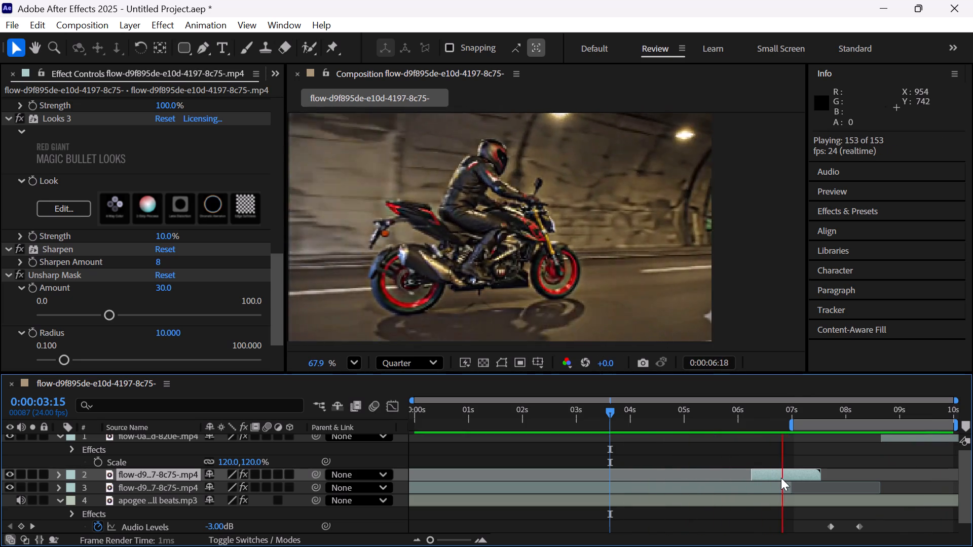
{"action": "left_click", "coordinate": [780, 490]}
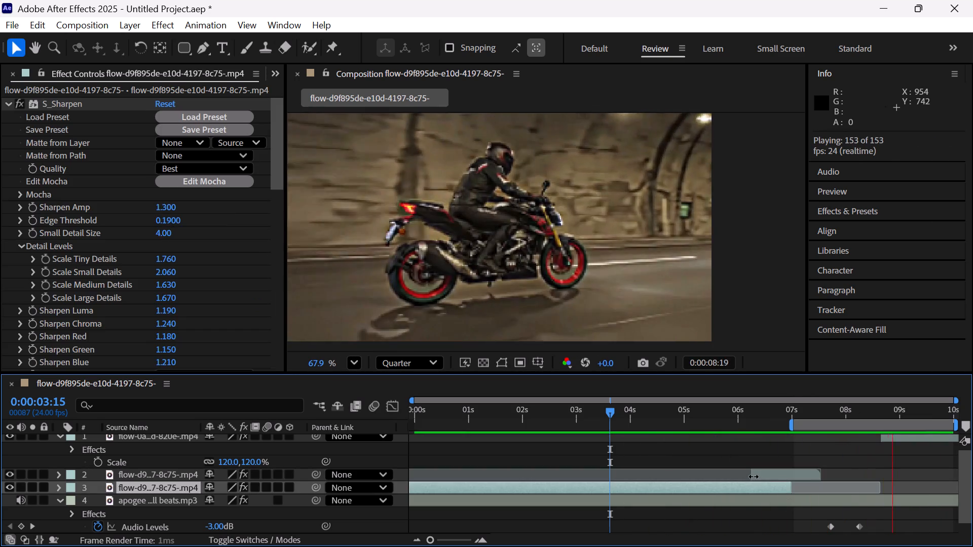
{"action": "left_click_drag", "start_coordinate": [754, 477], "coordinate": [758, 477]}
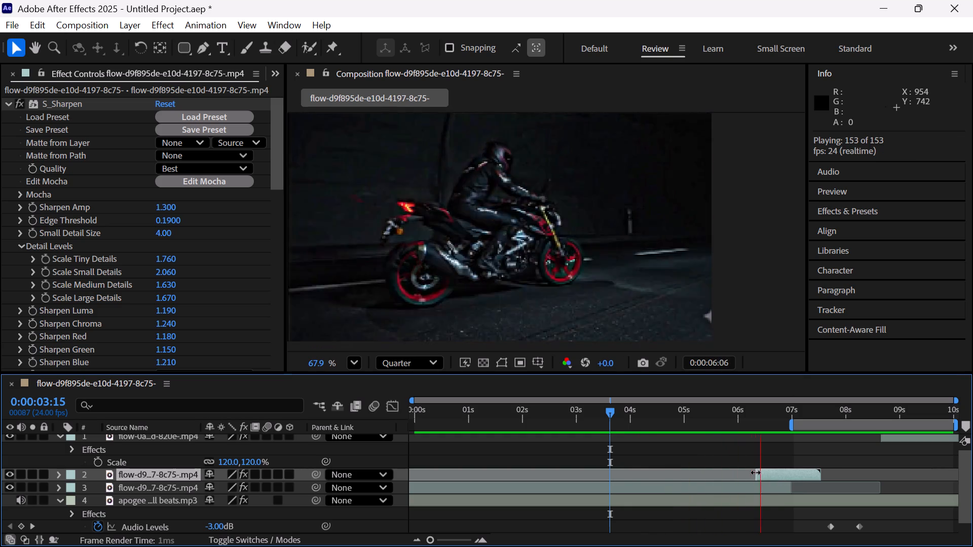
{"action": "key", "text": "space"}
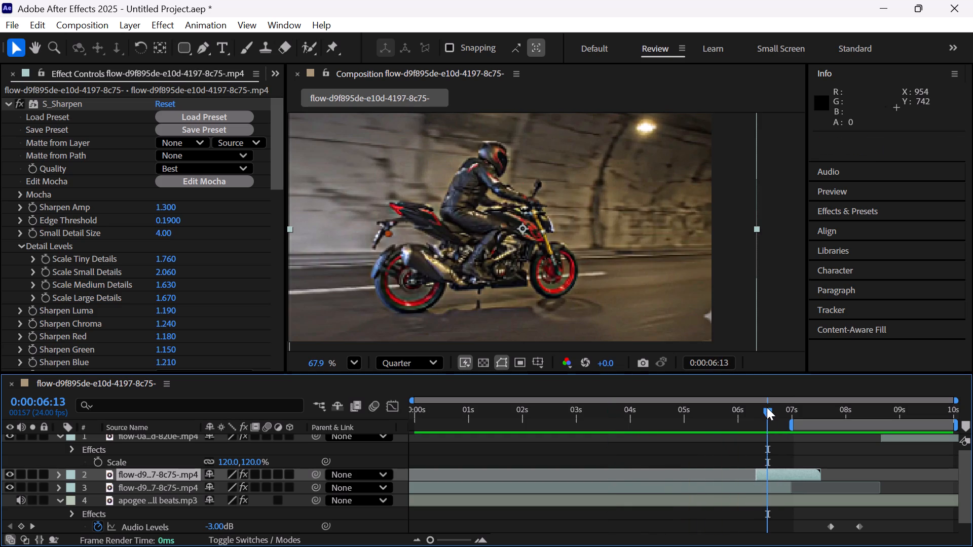
Step through the overlap to 0:00:06:07 and trim the first segment's end back to about that frame.
{"action": "left_click_drag", "start_coordinate": [767, 407], "coordinate": [763, 427]}
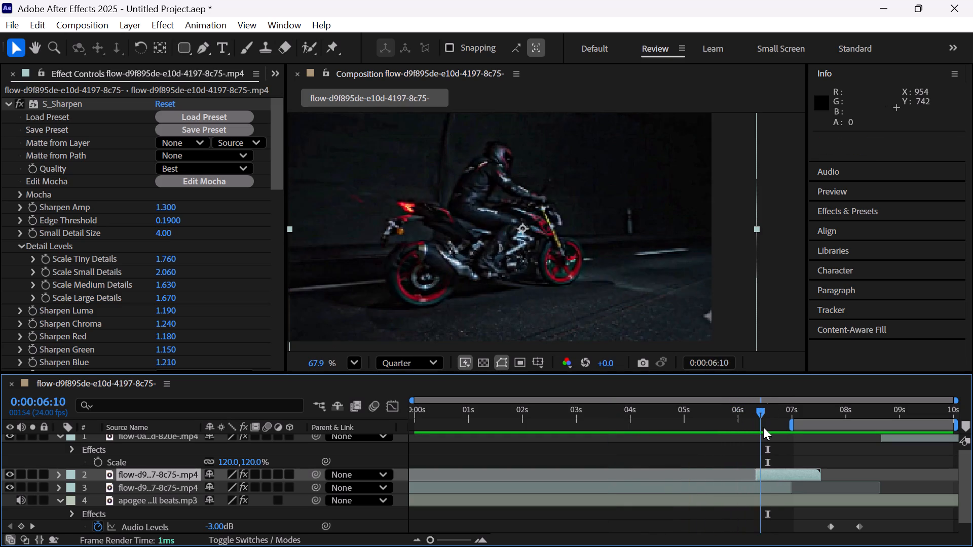
{"action": "left_click_drag", "start_coordinate": [763, 427], "coordinate": [754, 431]}
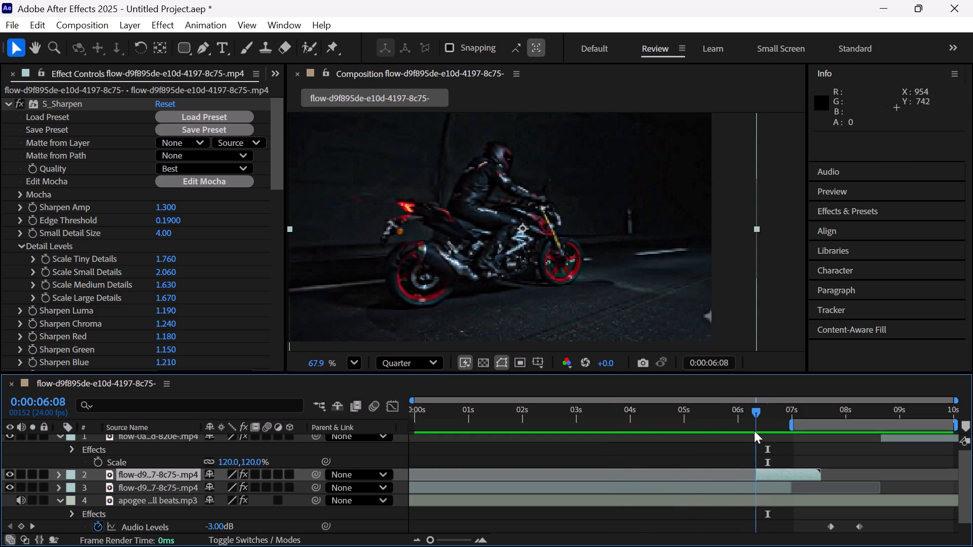
{"action": "left_click_drag", "start_coordinate": [754, 431], "coordinate": [754, 435]}
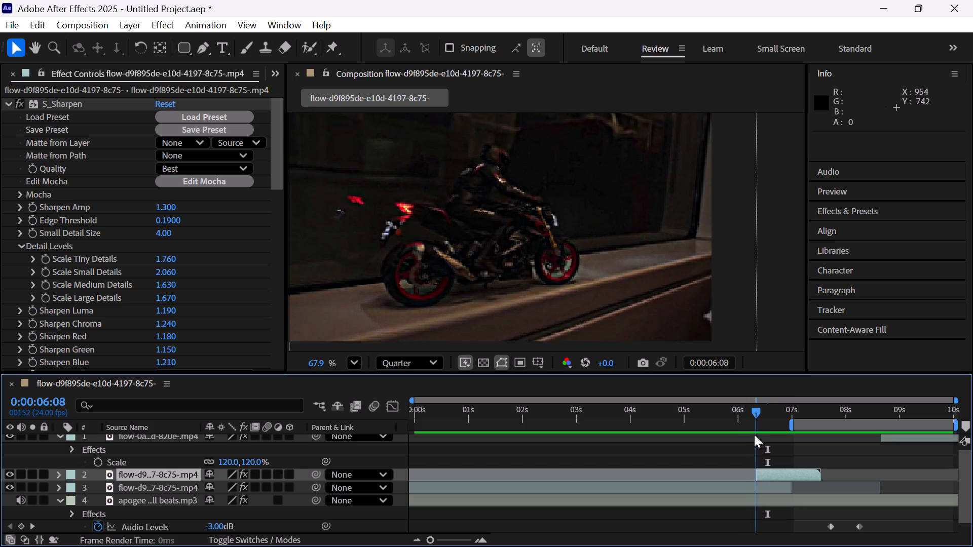
{"action": "left_click_drag", "start_coordinate": [754, 435], "coordinate": [754, 435]}
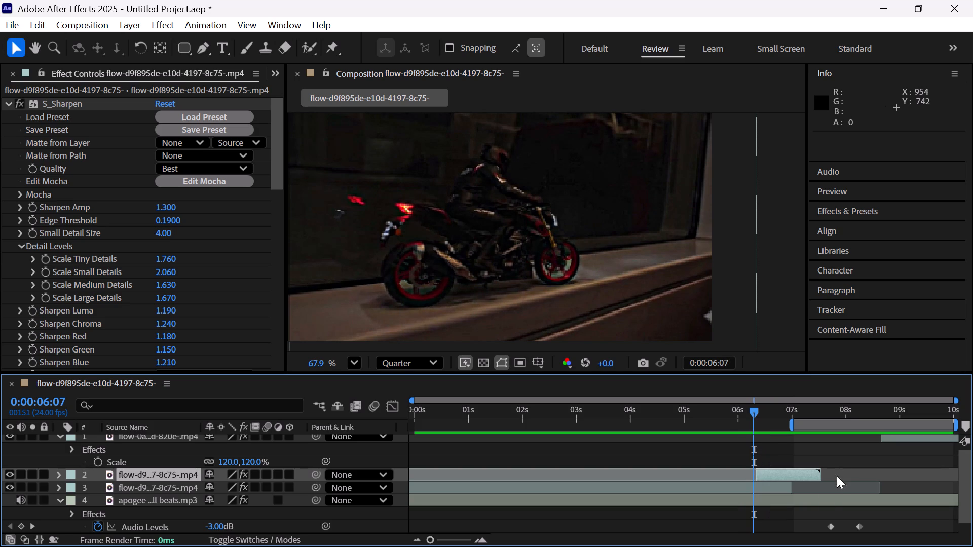
{"action": "left_click_drag", "start_coordinate": [793, 482], "coordinate": [762, 489]}
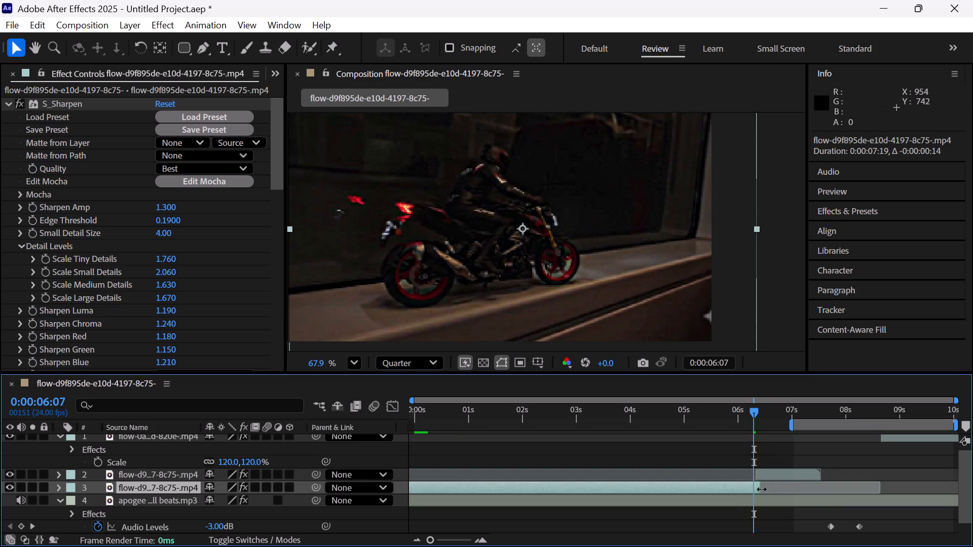
{"action": "left_click_drag", "start_coordinate": [762, 489], "coordinate": [757, 493]}
Shift the second segment one frame earlier and trim the end of the first segment back three frames.
{"action": "left_click", "coordinate": [780, 475]}
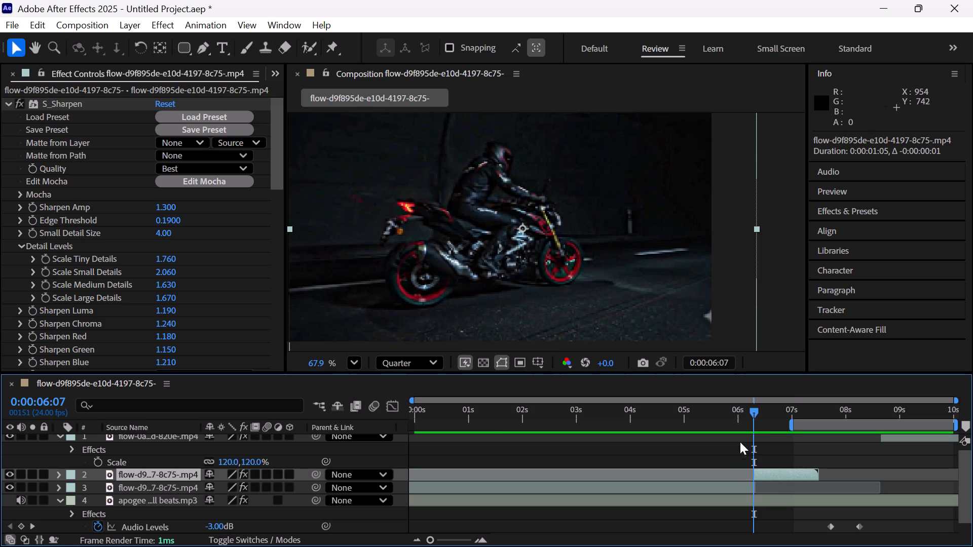
{"action": "left_click_drag", "start_coordinate": [757, 488], "coordinate": [753, 489]}
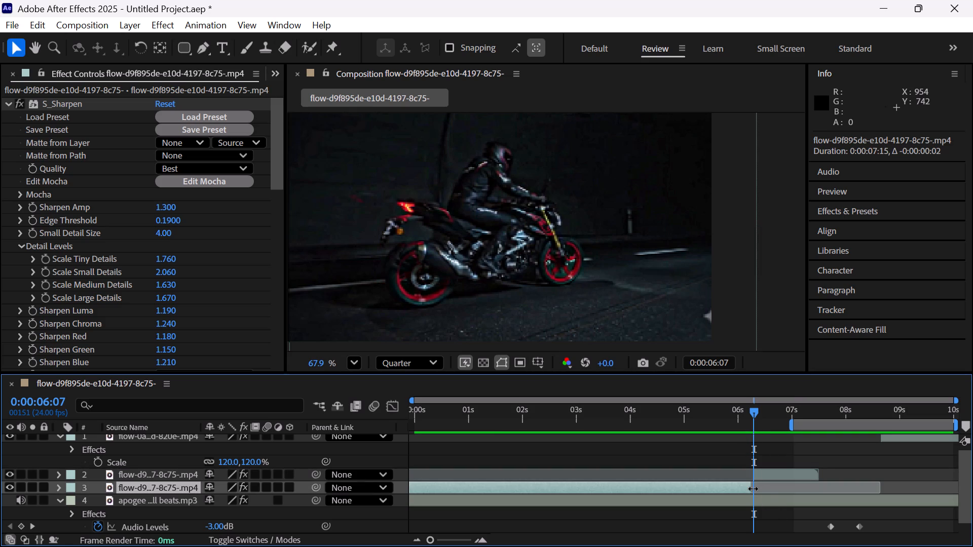
{"action": "left_click_drag", "start_coordinate": [753, 489], "coordinate": [752, 489]}
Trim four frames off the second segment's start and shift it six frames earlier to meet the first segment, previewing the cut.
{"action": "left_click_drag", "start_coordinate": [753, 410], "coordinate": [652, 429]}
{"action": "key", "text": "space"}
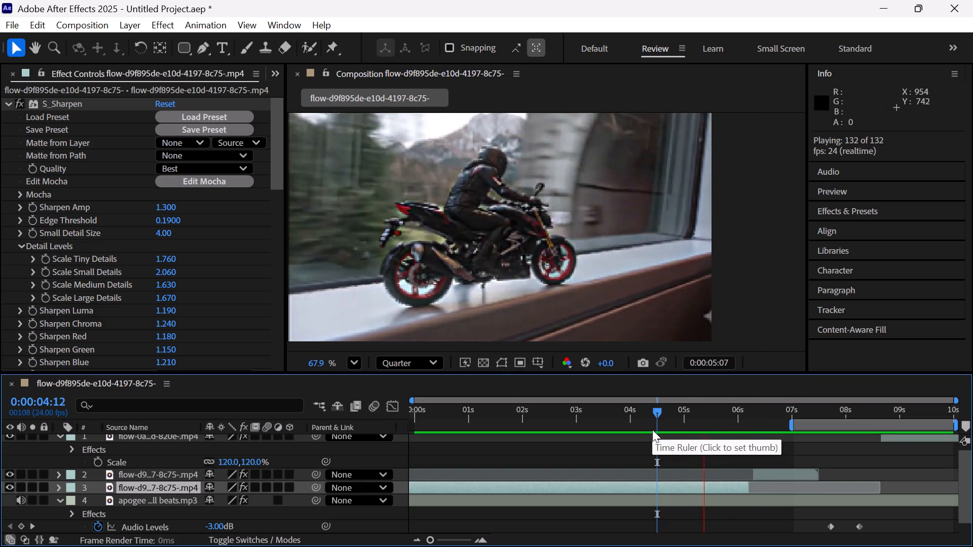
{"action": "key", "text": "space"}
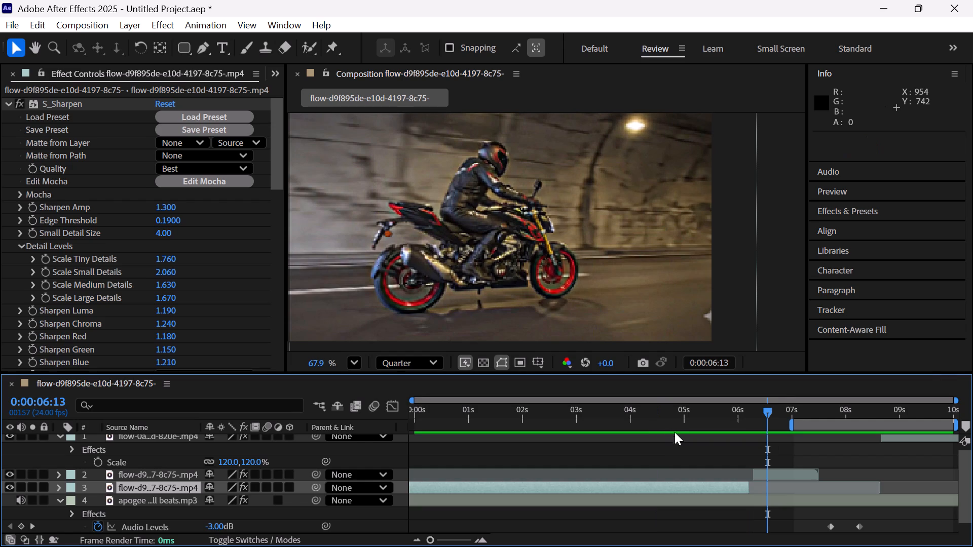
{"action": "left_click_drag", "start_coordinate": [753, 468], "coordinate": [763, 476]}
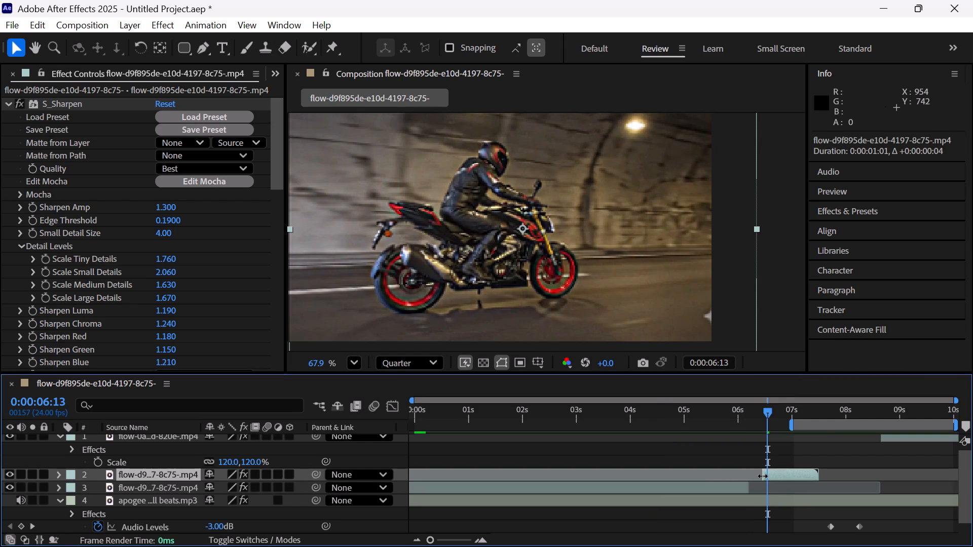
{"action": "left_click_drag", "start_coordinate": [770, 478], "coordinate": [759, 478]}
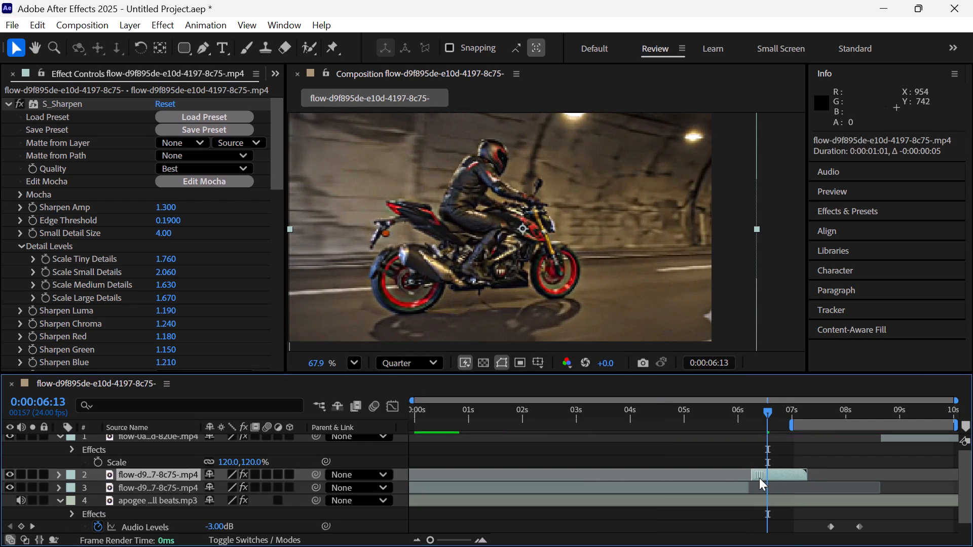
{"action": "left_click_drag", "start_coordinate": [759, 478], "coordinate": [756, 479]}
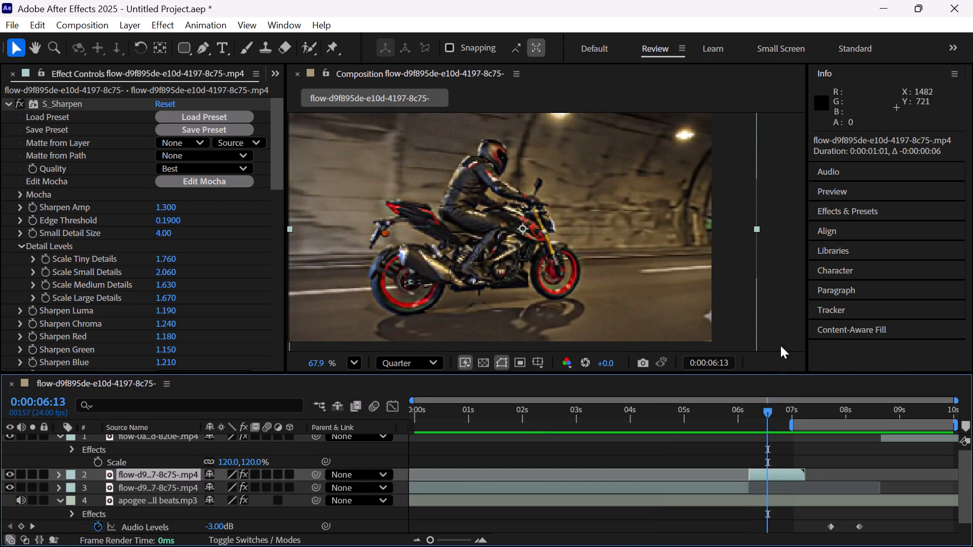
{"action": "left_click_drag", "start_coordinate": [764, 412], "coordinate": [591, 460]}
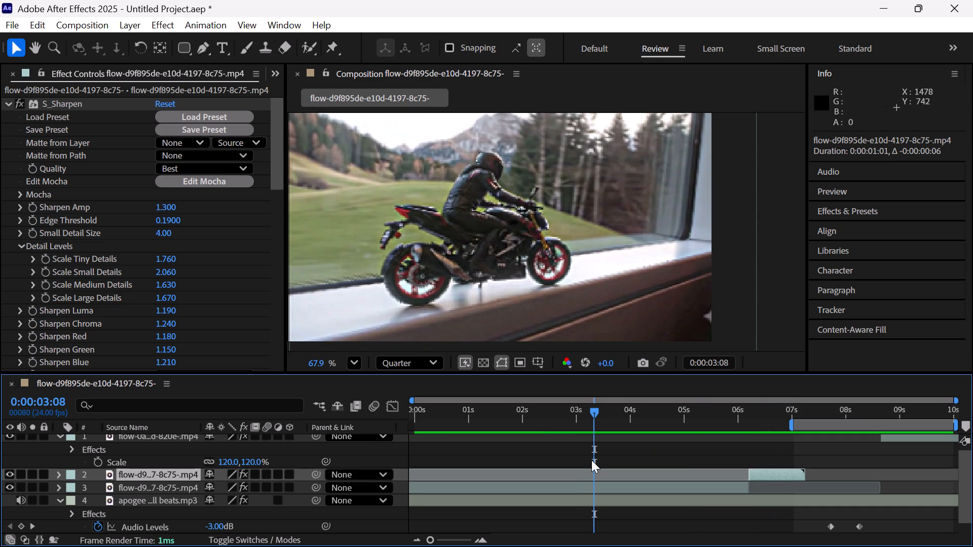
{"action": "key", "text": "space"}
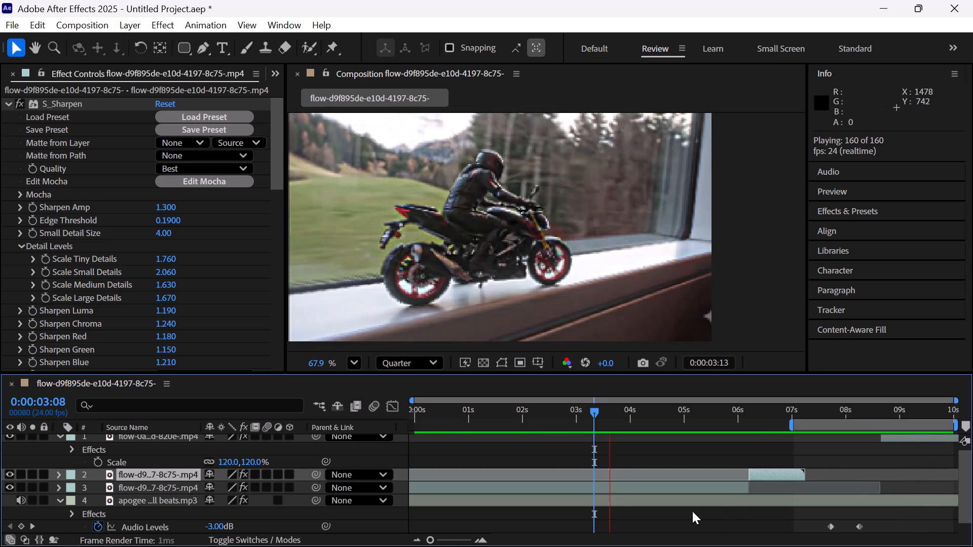
Delete the short second segment of the window-ledge motorcycle clip.
{"action": "left_click", "coordinate": [781, 474]}
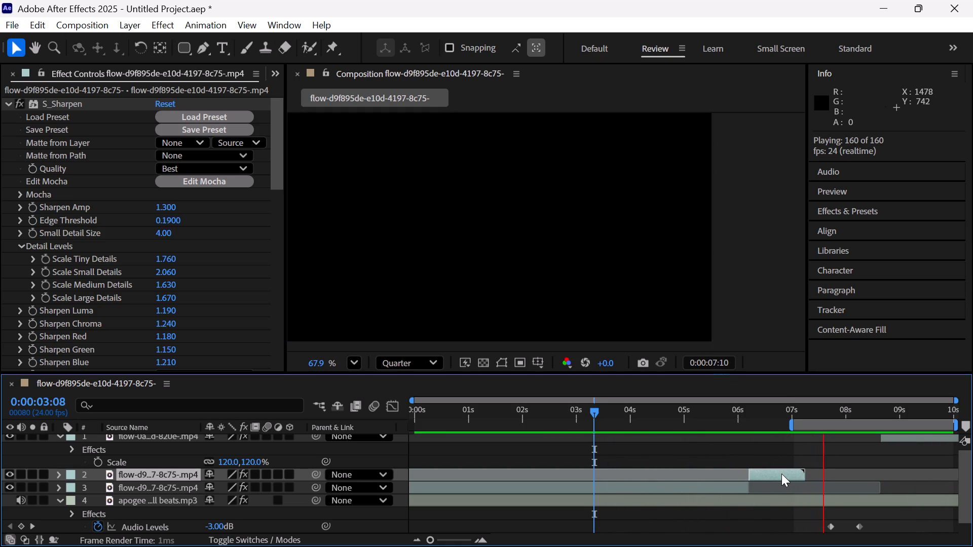
{"action": "key", "text": "Delete"}
Shift the remaining window-ledge segment later to end at about 0:00:07:00 and slip its footage so the source ends there too.
{"action": "left_click_drag", "start_coordinate": [729, 476], "coordinate": [763, 482]}
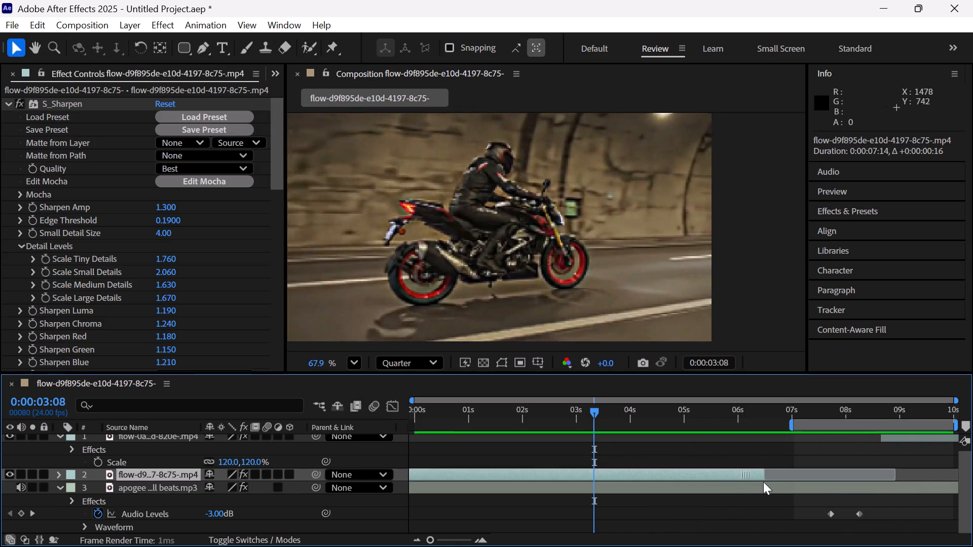
{"action": "left_click_drag", "start_coordinate": [763, 482], "coordinate": [774, 482]}
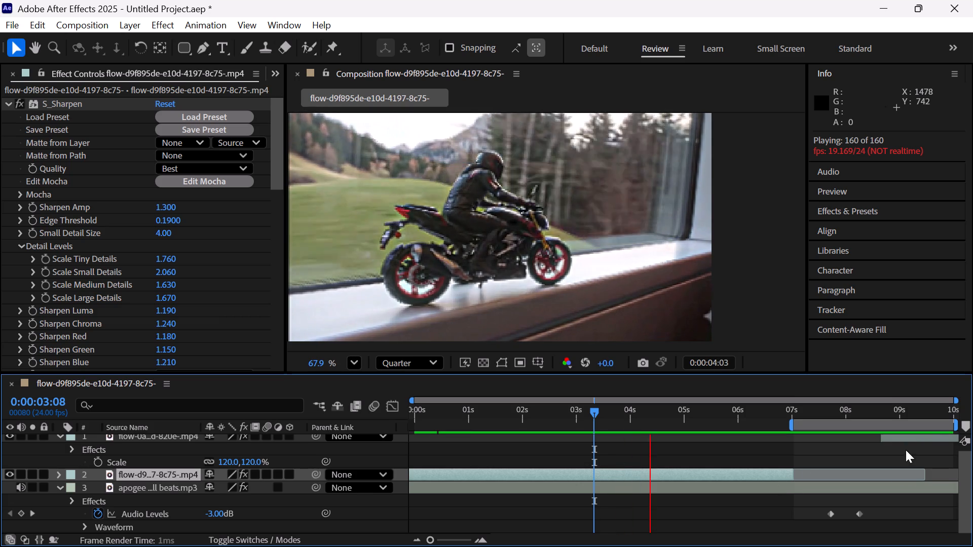
{"action": "left_click_drag", "start_coordinate": [922, 477], "coordinate": [871, 483]}
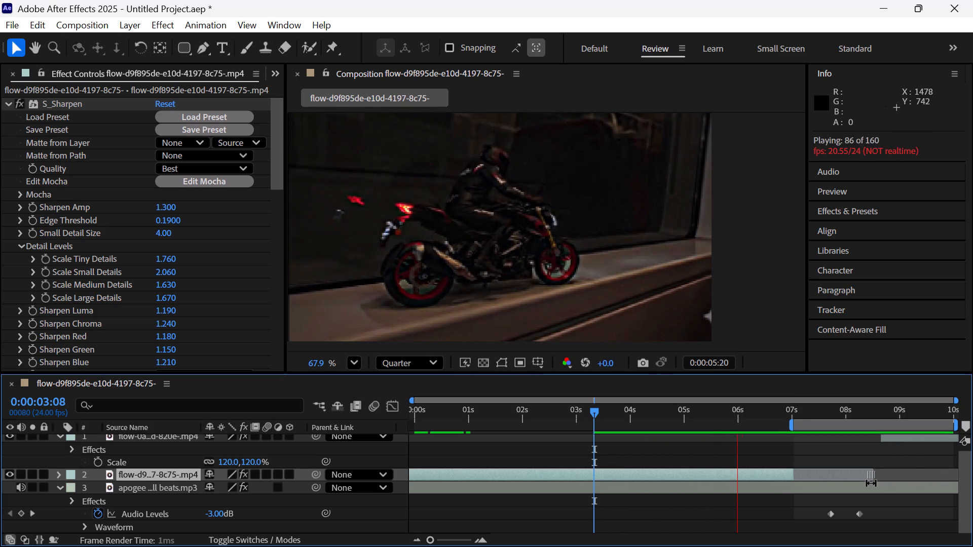
{"action": "left_click_drag", "start_coordinate": [871, 483], "coordinate": [880, 486]}
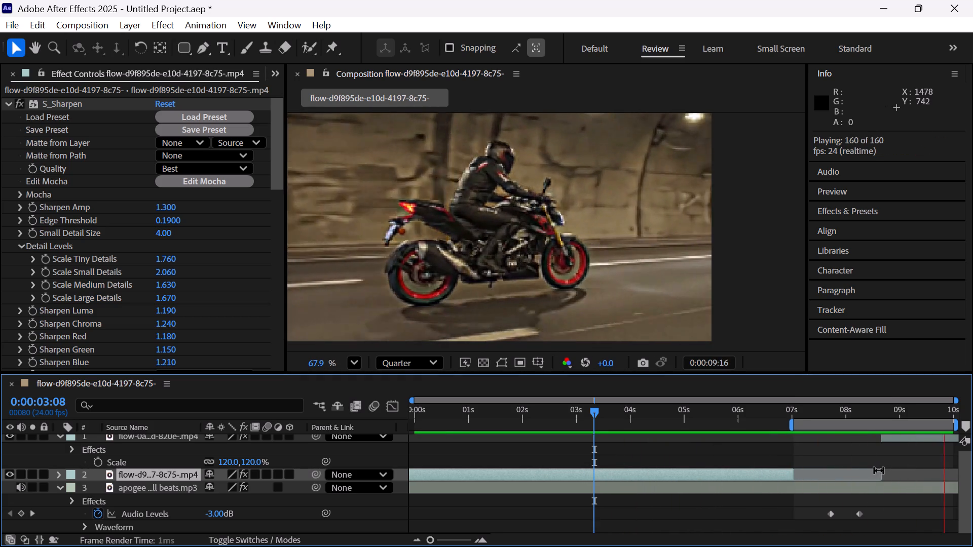
{"action": "left_click_drag", "start_coordinate": [879, 471], "coordinate": [789, 482]}
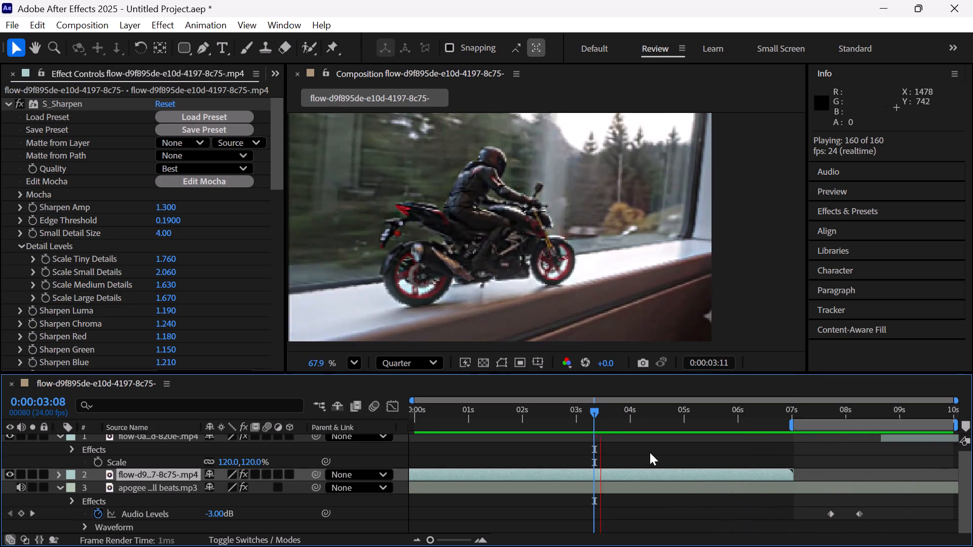
Play the retimed clip in short bursts from 0:00:03:08 to 0:00:05:11 to examine the transition from window ledge to road.
{"action": "key", "text": "space"}
{"action": "key", "text": "space"}
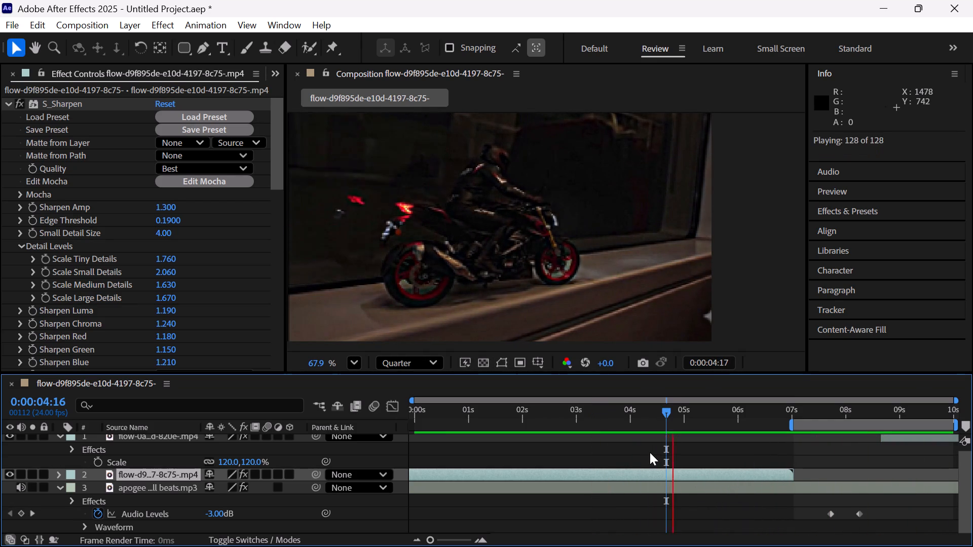
{"action": "key", "text": "space"}
{"action": "key", "text": "space"}
{"action": "key", "text": "space"}
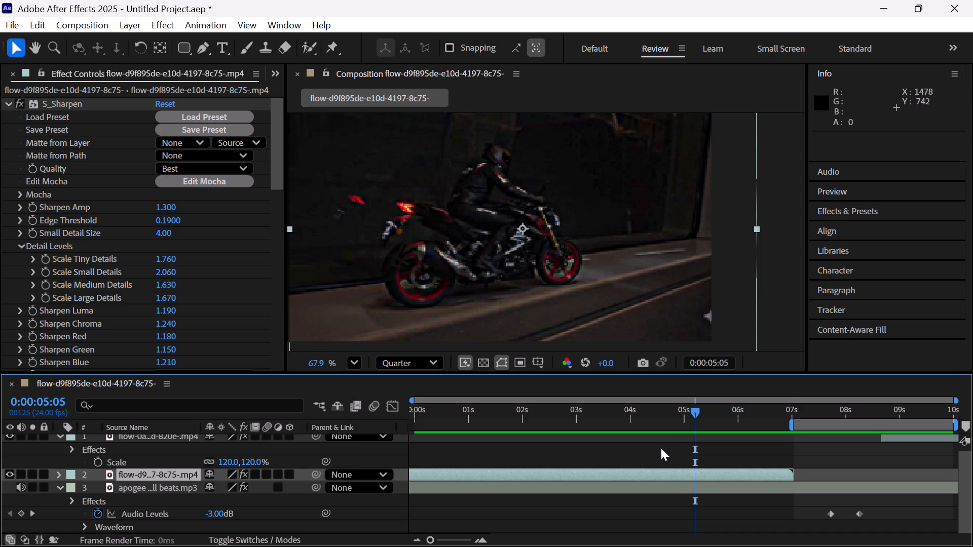
{"action": "key", "text": "space"}
{"action": "key", "text": "space"}
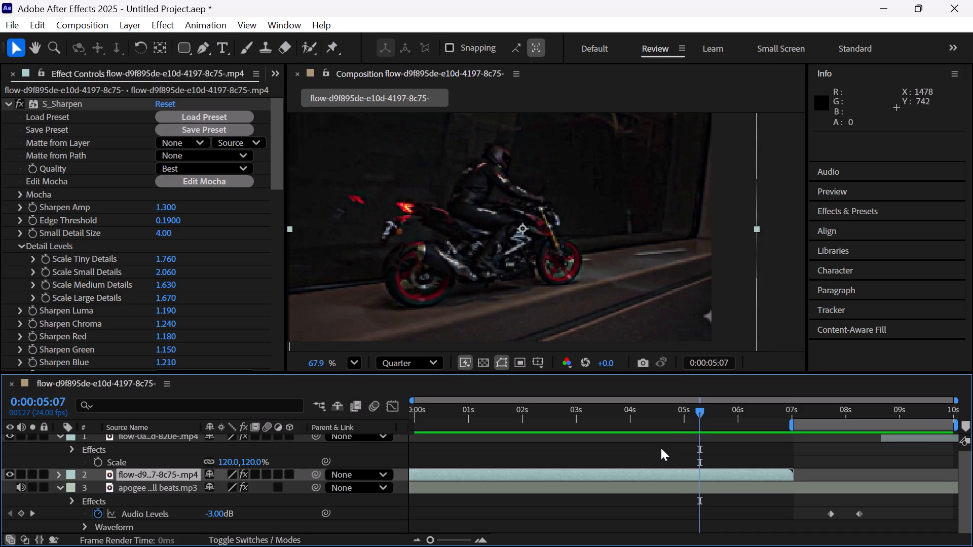
{"action": "key", "text": "space"}
{"action": "key", "text": "space"}
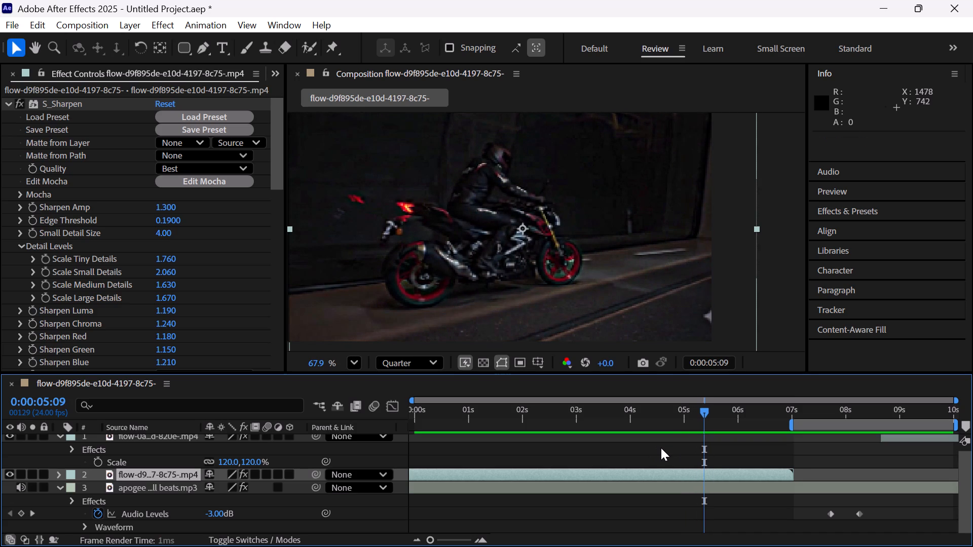
{"action": "key", "text": "space"}
{"action": "key", "text": "space"}
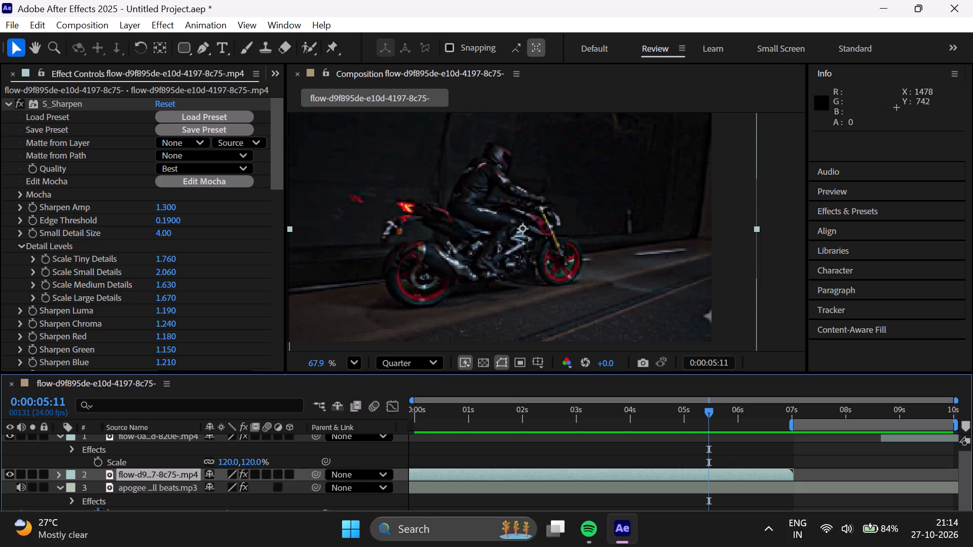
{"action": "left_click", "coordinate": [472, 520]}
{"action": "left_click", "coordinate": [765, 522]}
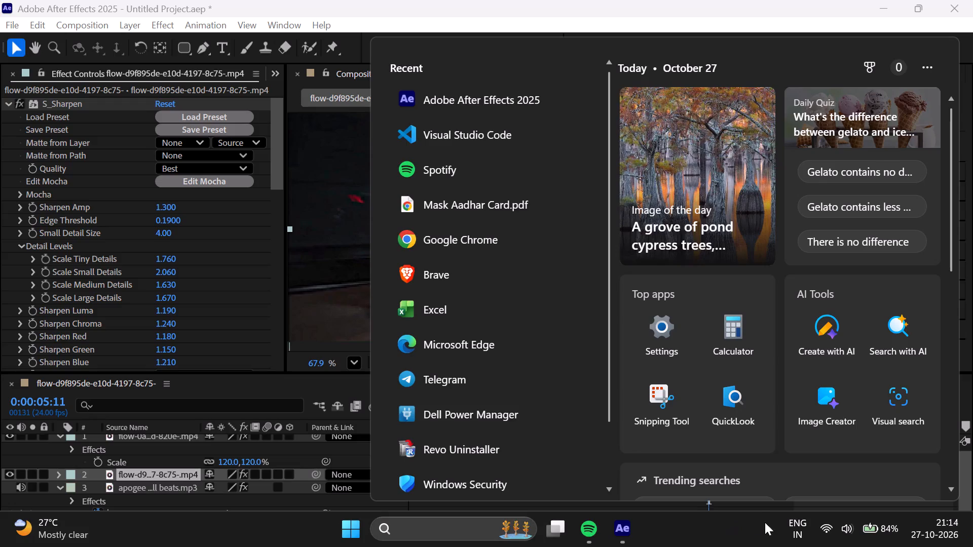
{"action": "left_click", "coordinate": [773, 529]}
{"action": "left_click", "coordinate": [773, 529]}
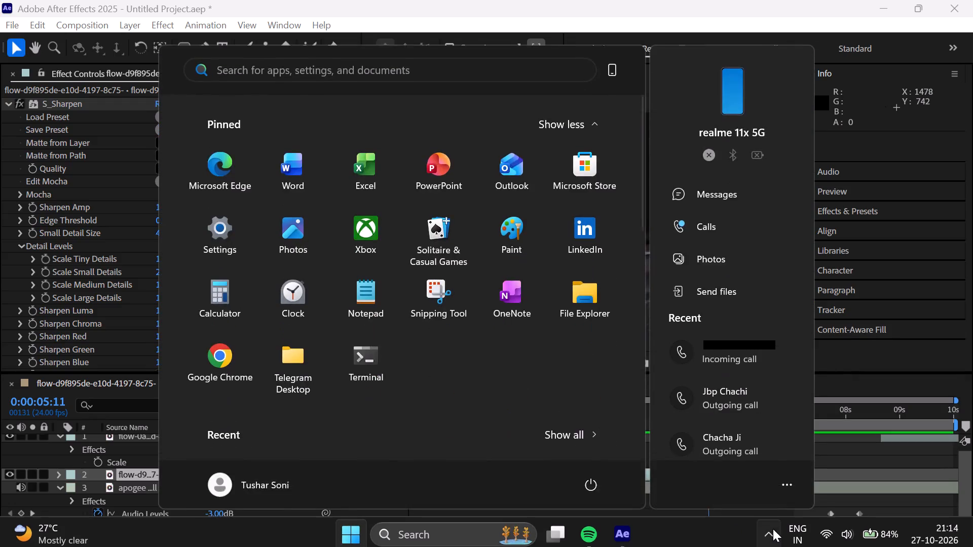
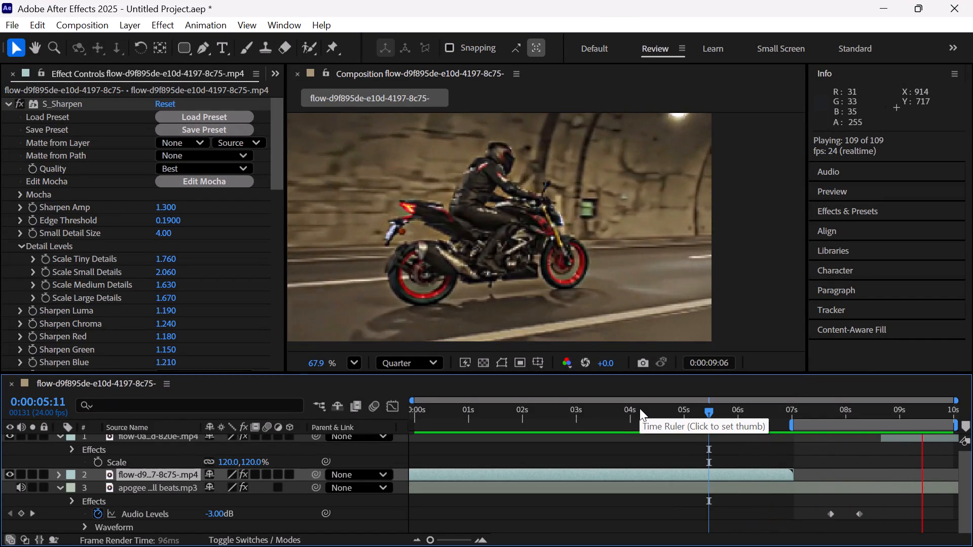
Stop the preview of the motorcycle edit at about 0:00:09:19, after the road clip has played.
{"action": "key", "text": "space"}
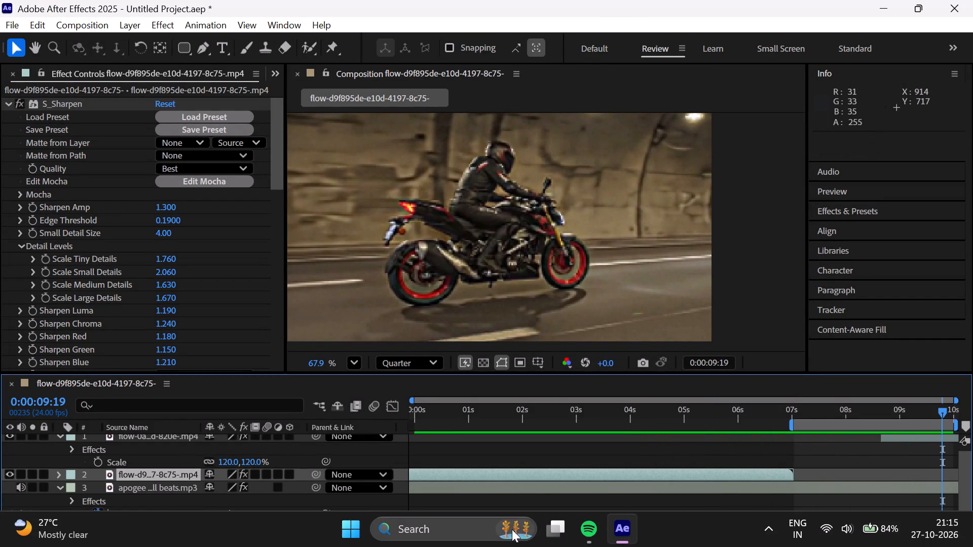
Switch from After Effects to the web browser by searching Windows for Google Chrome and launching it.
{"action": "left_click", "coordinate": [481, 520]}
{"action": "type", "text": "ho"}
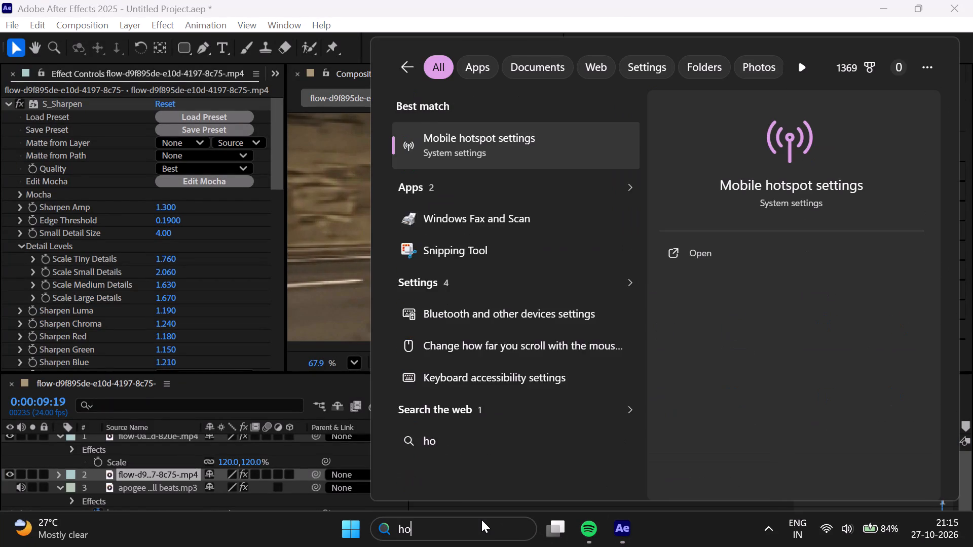
{"action": "key", "text": "BackSpace"}
{"action": "key", "text": "BackSpace"}
{"action": "key", "text": "BackSpace"}
{"action": "type", "text": "chorm"}
{"action": "key", "text": "Return"}
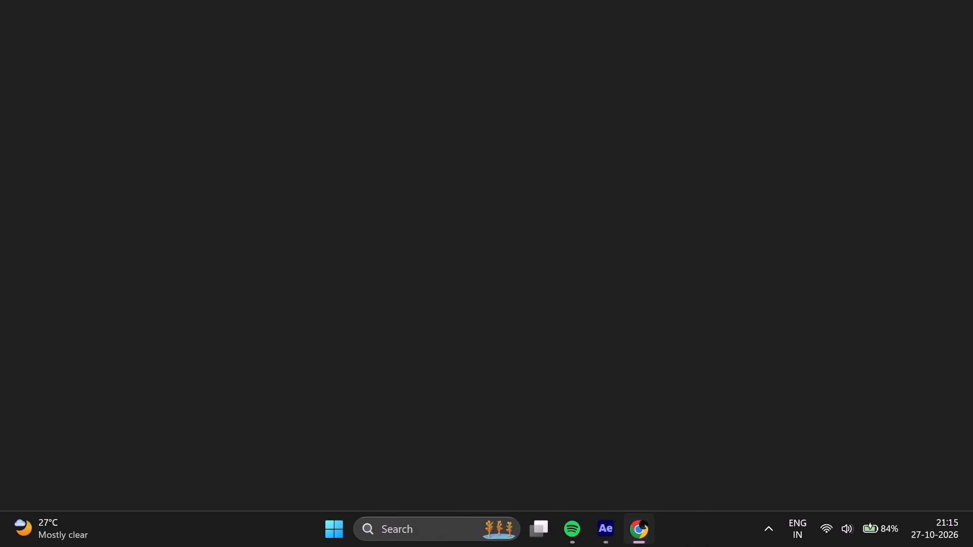
Show the hidden background app icons in the Windows system tray.
{"action": "left_click", "coordinate": [777, 529]}
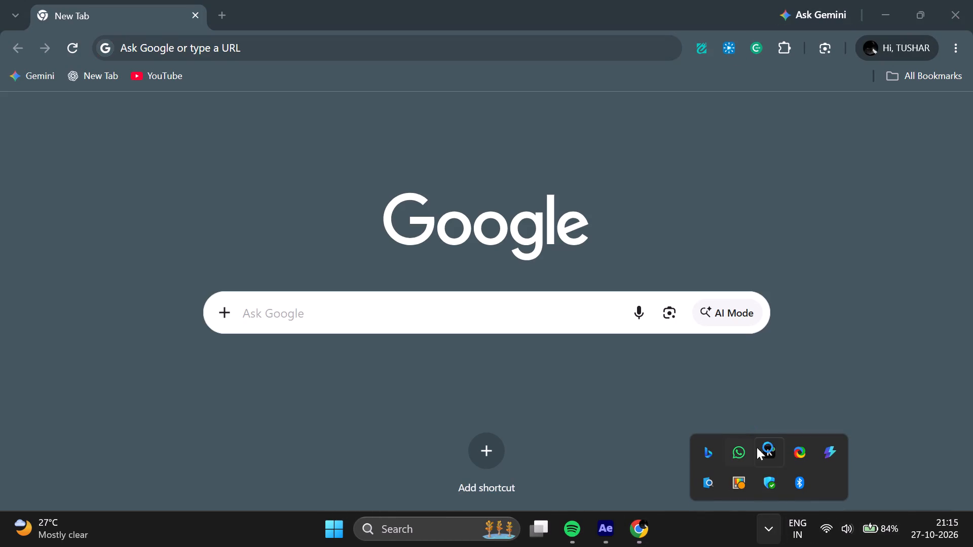